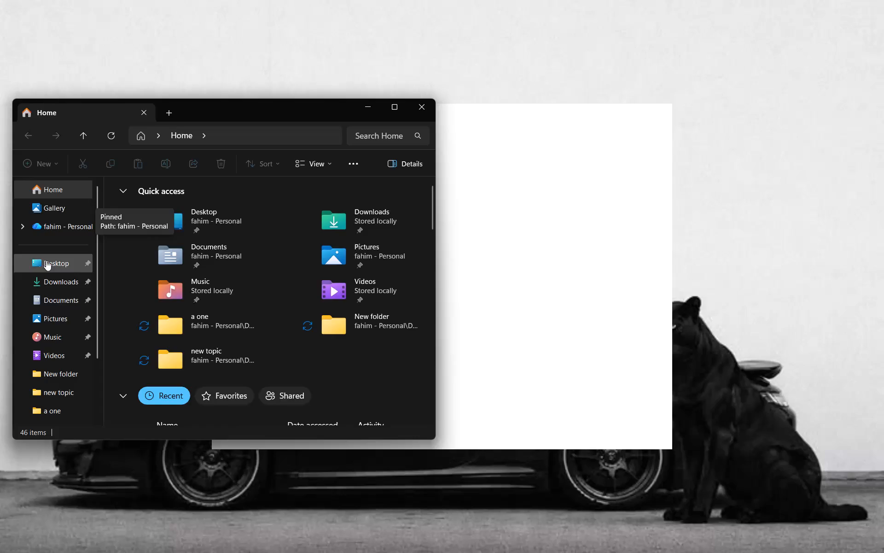
Open the Desktop folder and launch CapCut from its shortcut there.
left_click(51, 260)
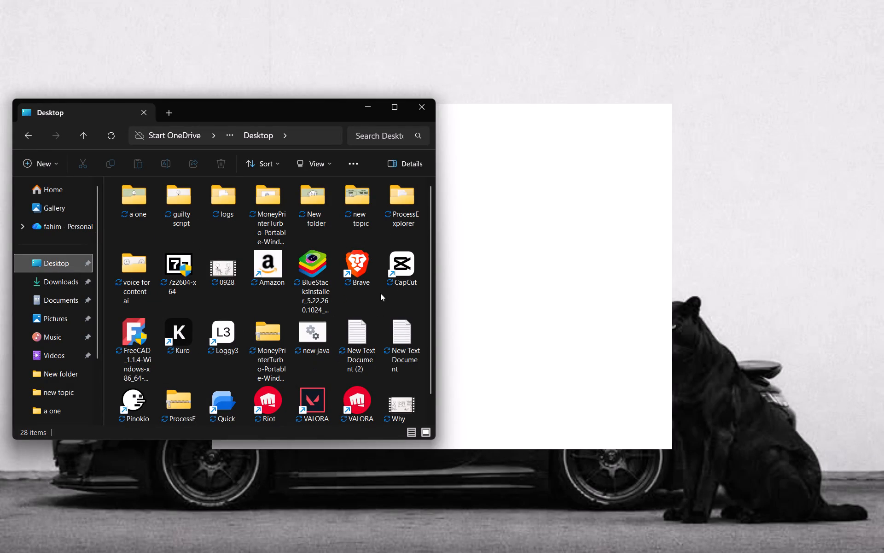
scroll(373, 311, "down", 1)
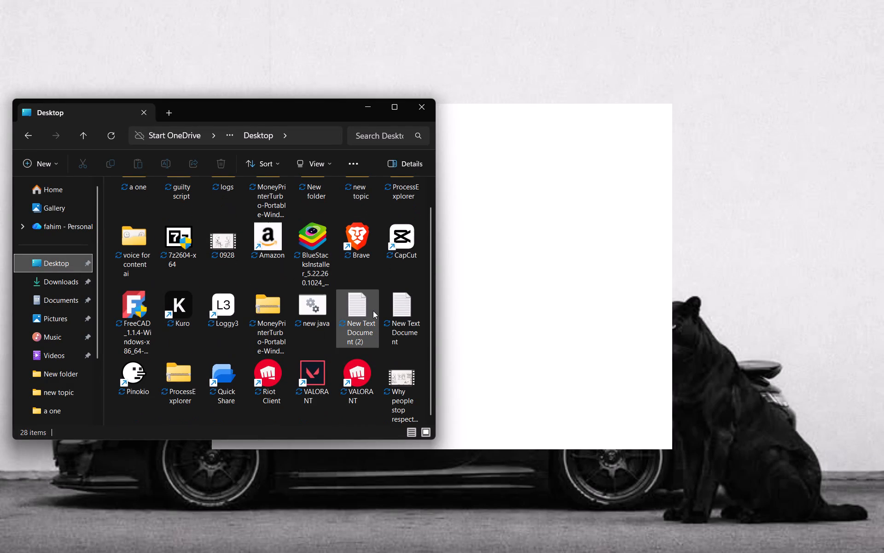
scroll(373, 311, "down", 1)
scroll(373, 311, "up", 3)
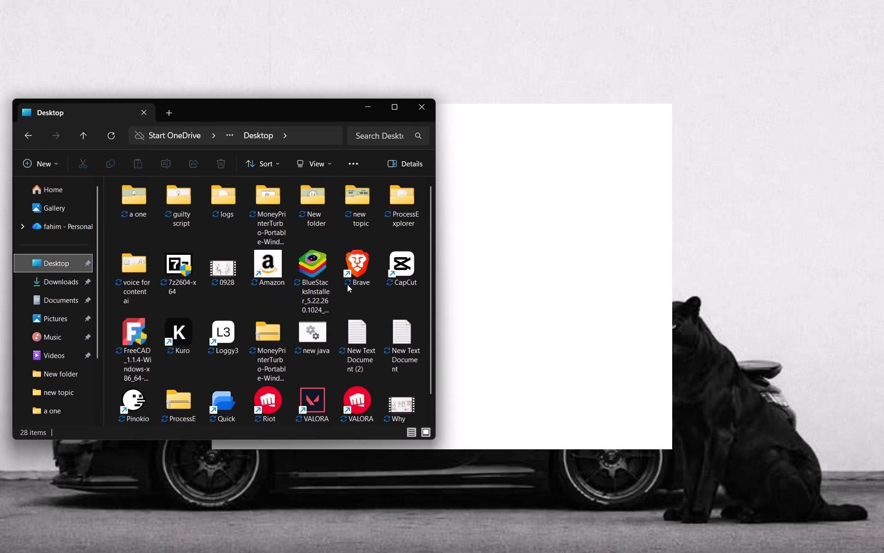
scroll(347, 284, "down", 2)
scroll(347, 284, "up", 1)
scroll(347, 284, "down", 2)
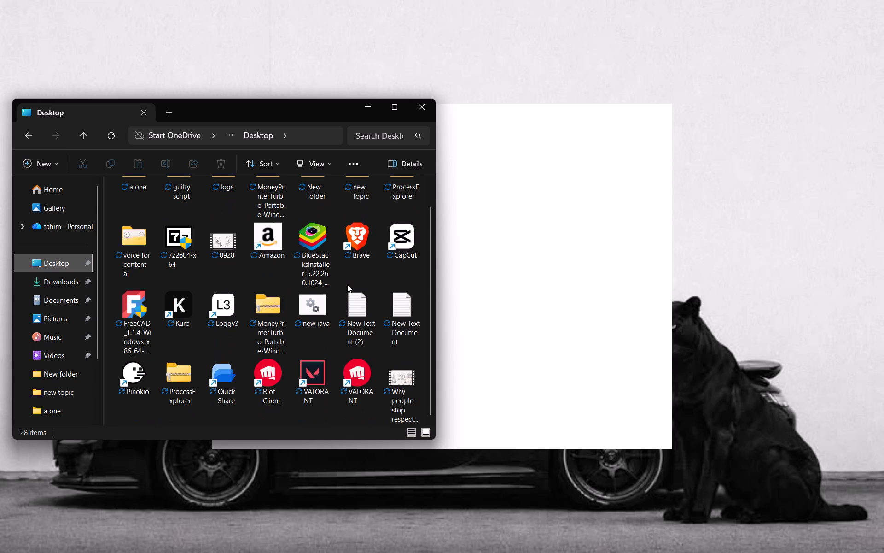
scroll(347, 284, "up", 3)
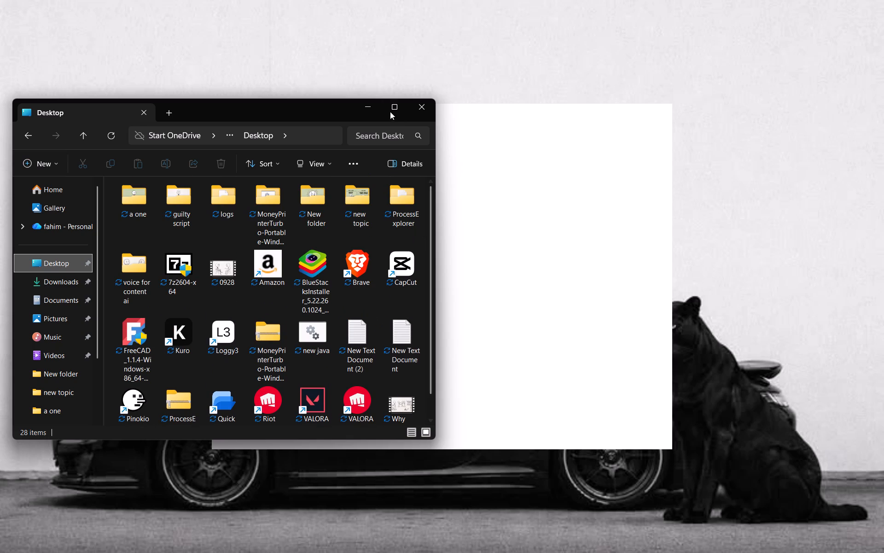
double_click(399, 264)
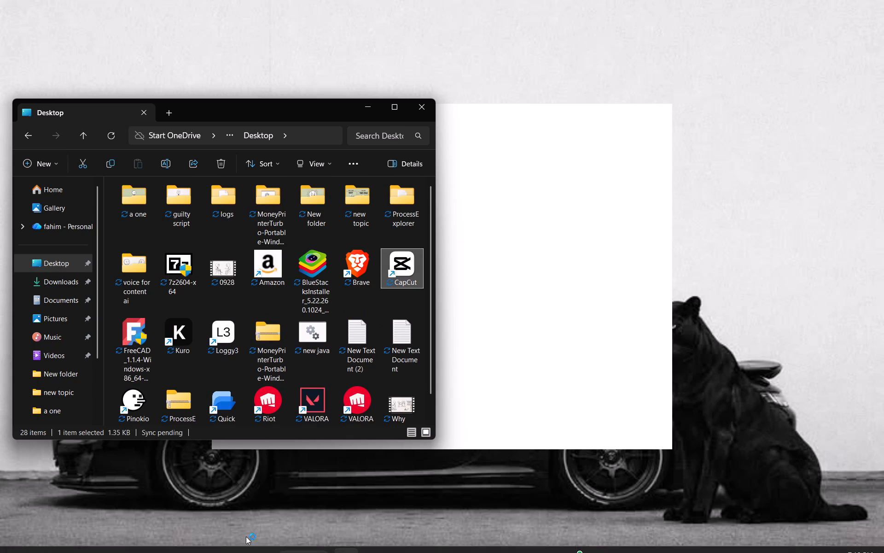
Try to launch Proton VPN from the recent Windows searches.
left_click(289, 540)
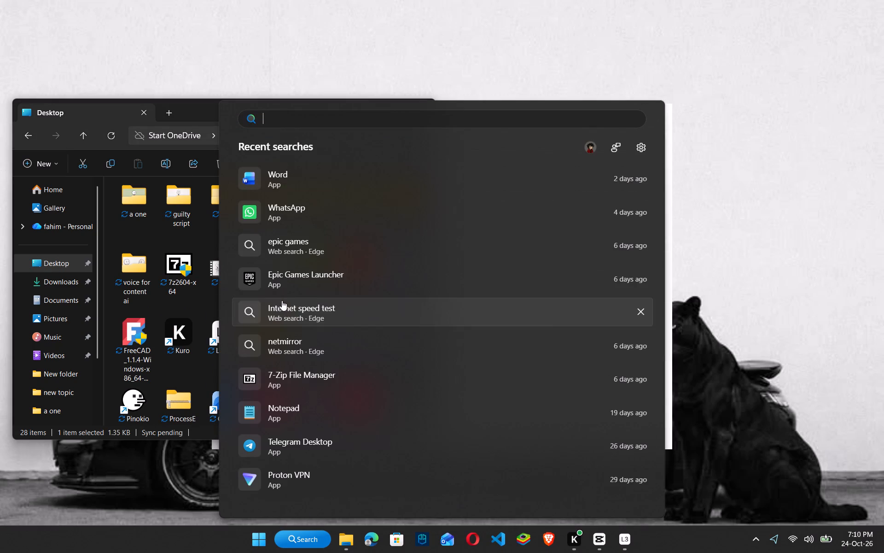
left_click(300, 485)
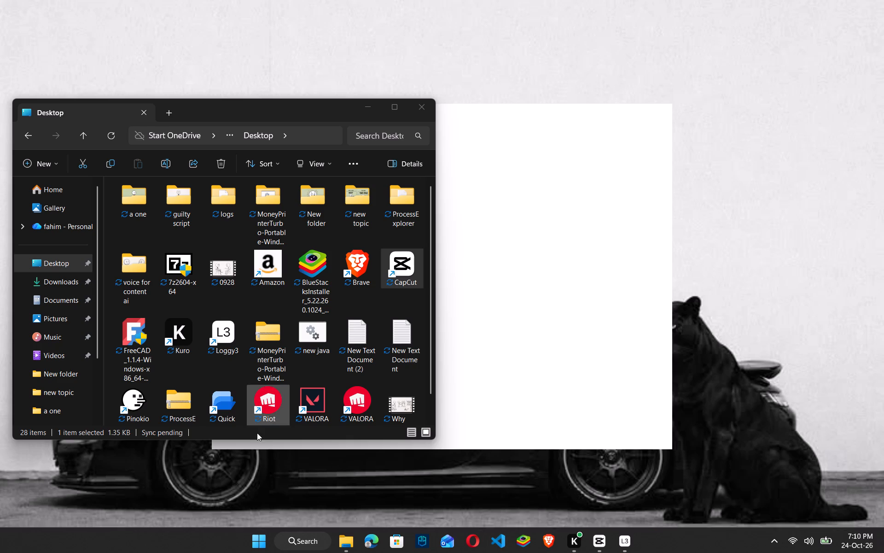
Pin the Proton VPN app from the recent Windows searches to the taskbar.
left_click(307, 538)
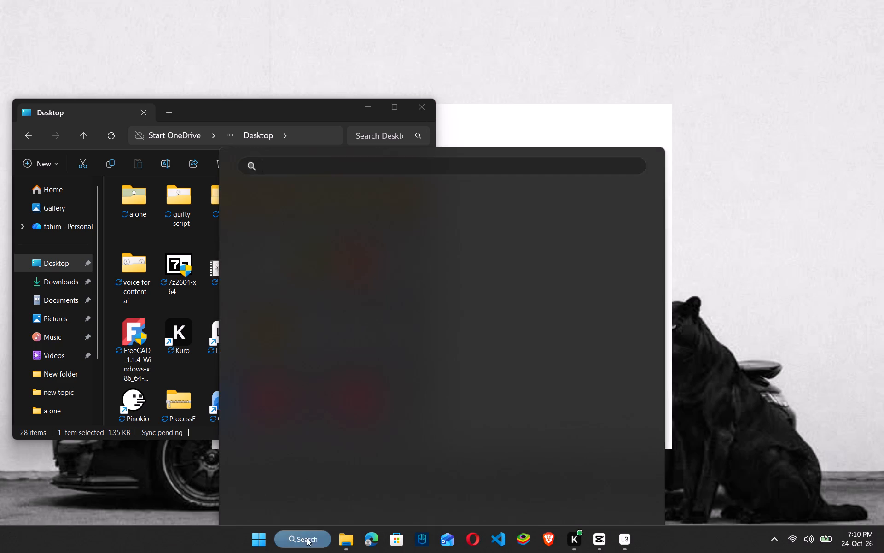
right_click(321, 478)
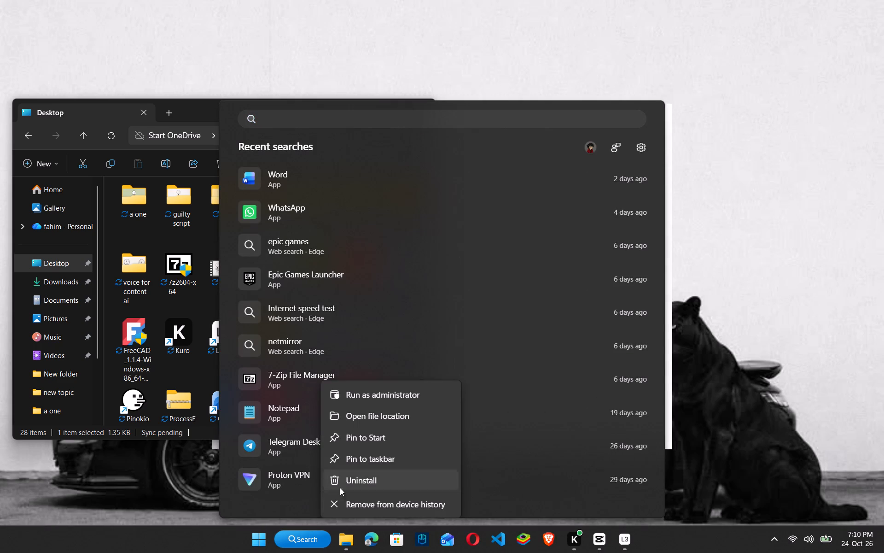
left_click(618, 481)
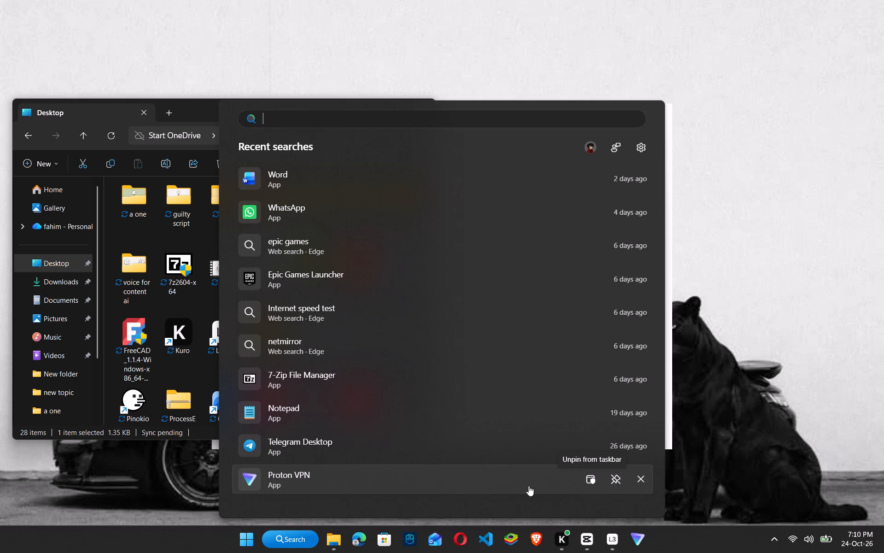
Launch Proton VPN again, trying its pinned shortcut and its entry among the recent Windows searches.
left_click(639, 543)
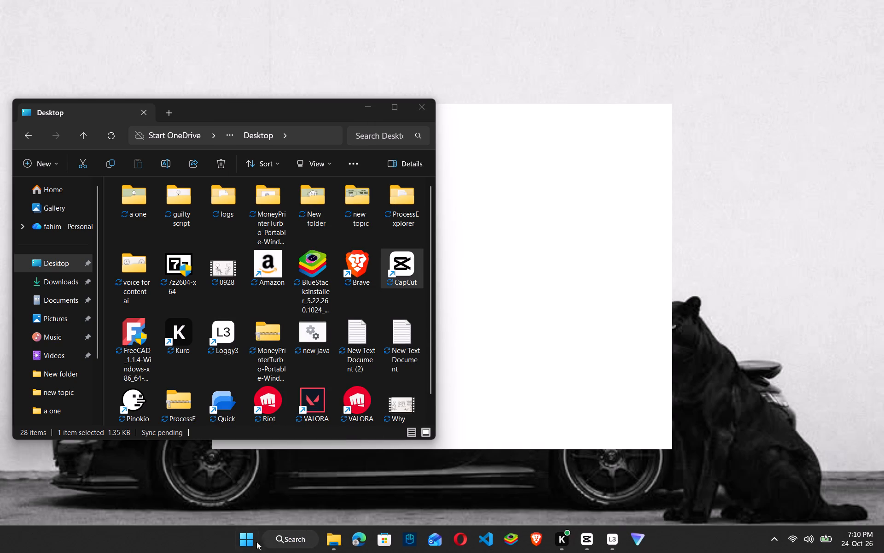
left_click(293, 534)
left_click(299, 480)
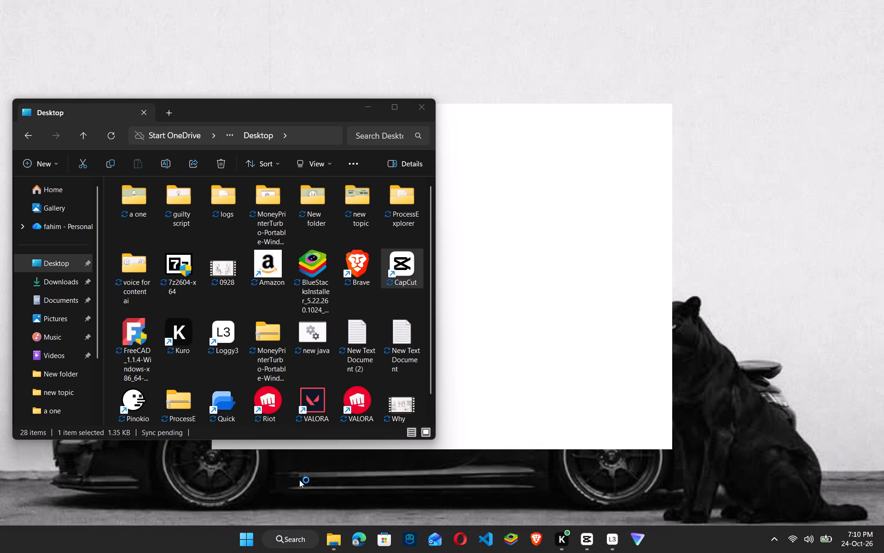
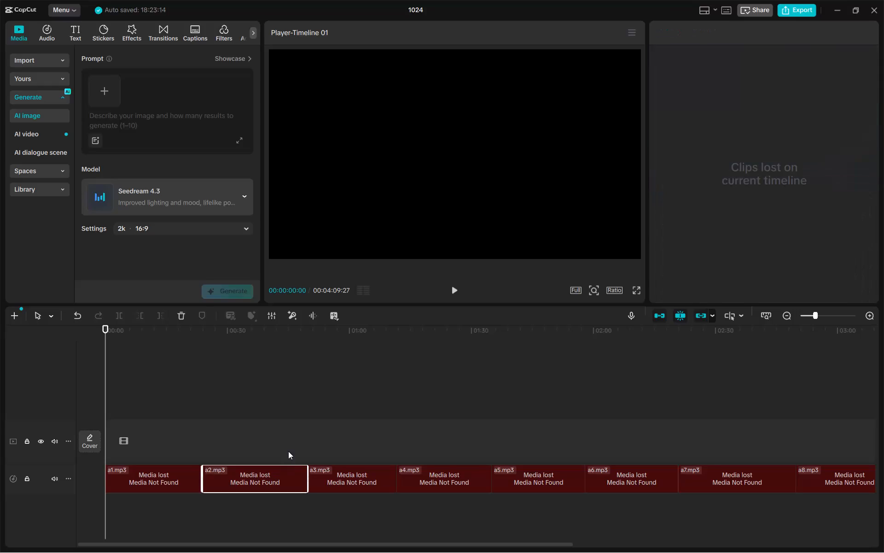
Examine the lost audio clips along the timeline and in the imported media list.
left_click(289, 447)
left_click(161, 445)
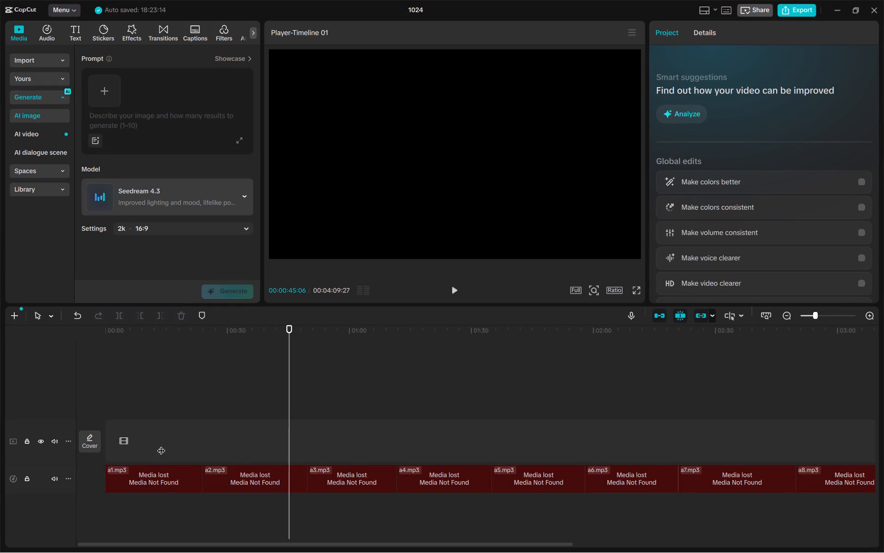
left_click_drag(101, 452, 173, 477)
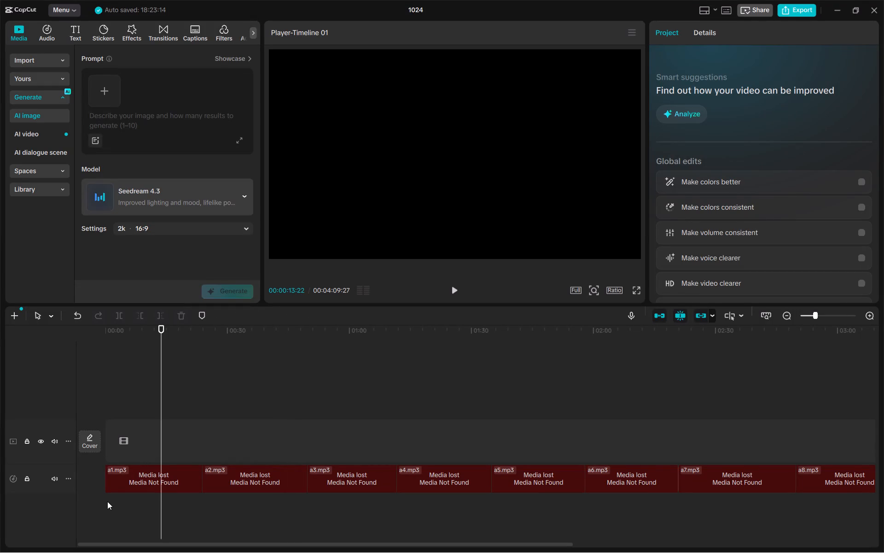
left_click_drag(107, 501, 701, 463)
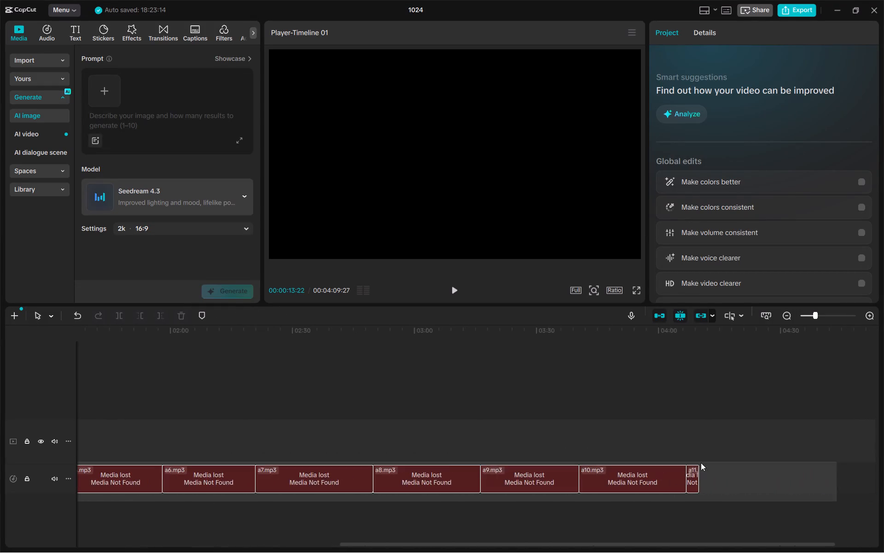
left_click_drag(701, 463, 6, 457)
left_click(39, 58)
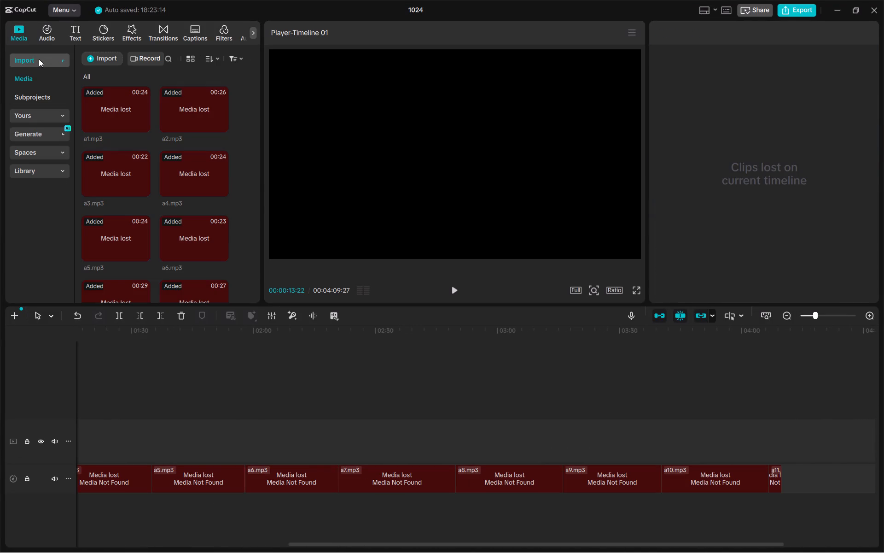
left_click(141, 114)
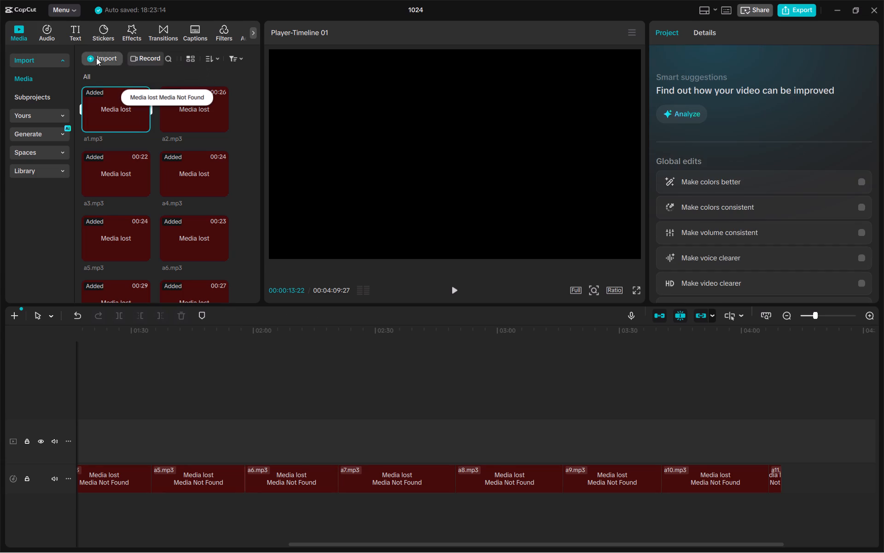
Open the media import dialog and look through the files in the Desktop's a one folder.
left_click(96, 58)
left_click(126, 82)
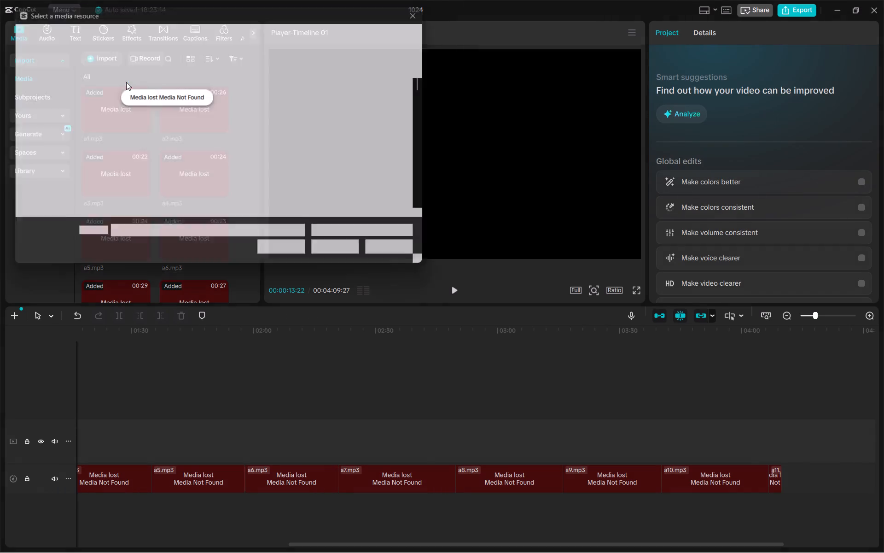
scroll(134, 184, "down", 20)
scroll(134, 184, "down", 20)
scroll(134, 184, "down", 20)
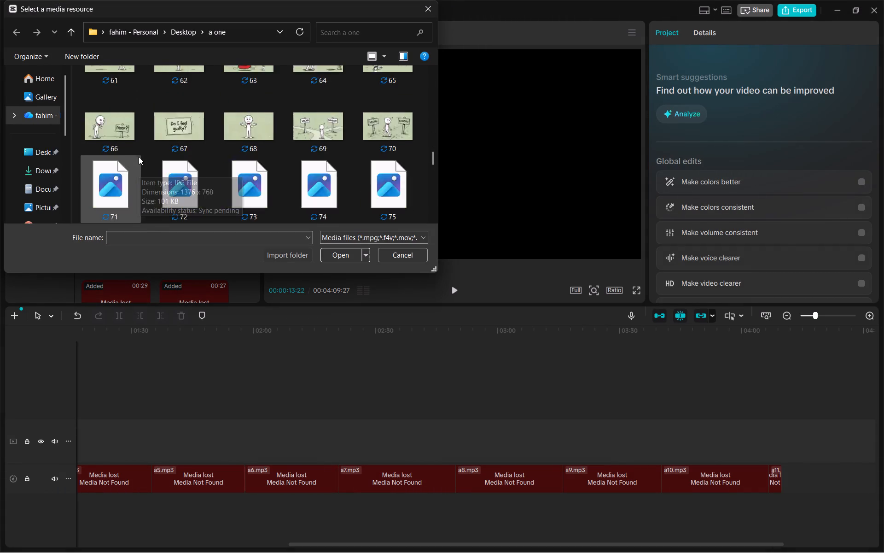
scroll(139, 157, "down", 20)
scroll(139, 157, "down", 20)
scroll(139, 157, "down", 12)
scroll(136, 145, "up", 18)
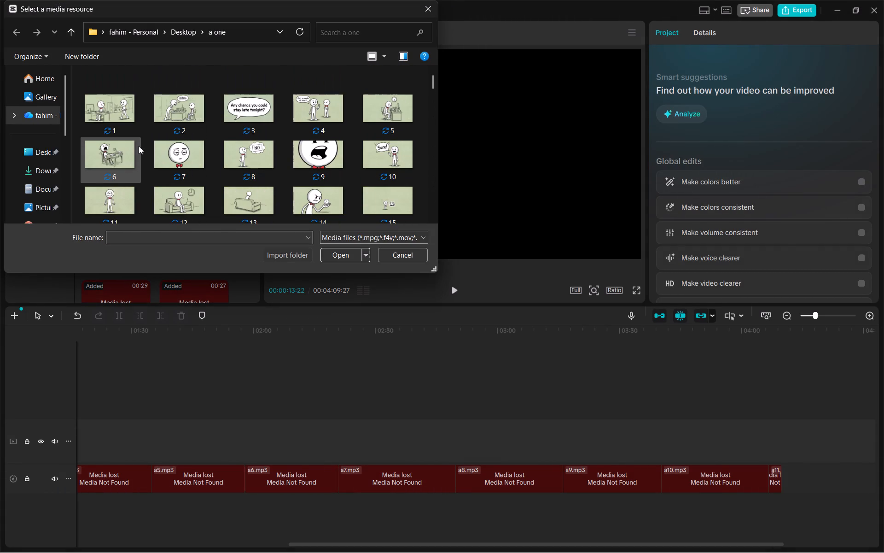
scroll(139, 146, "up", 5)
scroll(148, 138, "down", 20)
scroll(148, 138, "down", 7)
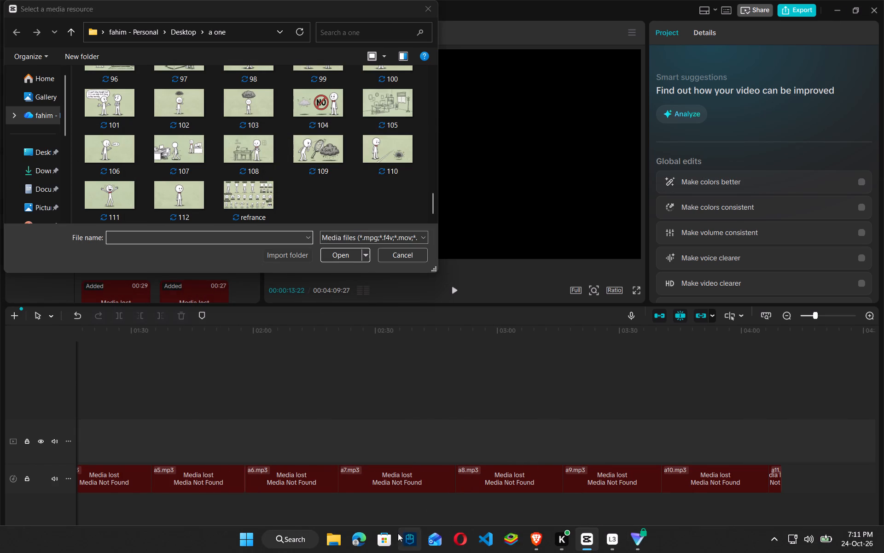
Search Windows for "rec" and open the Recycle Bin.
left_click(285, 533)
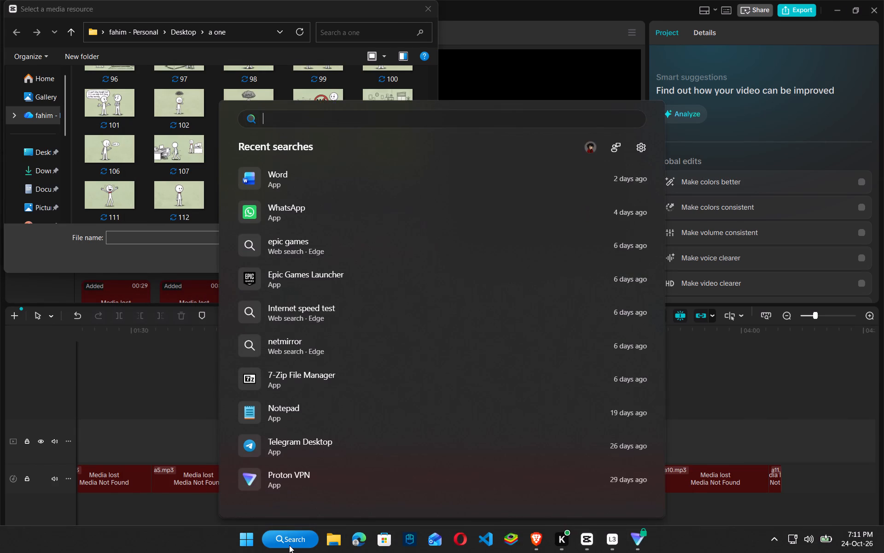
type("re")
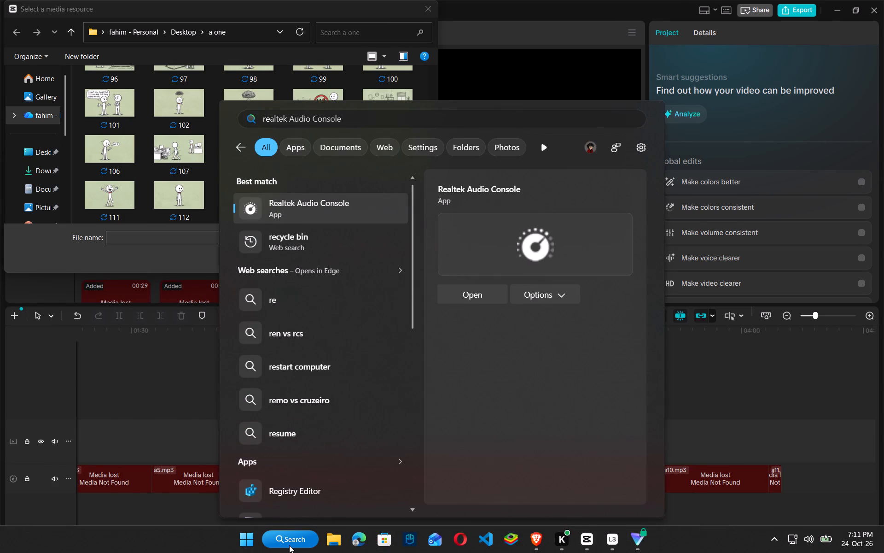
key("a")
key("BackSpace")
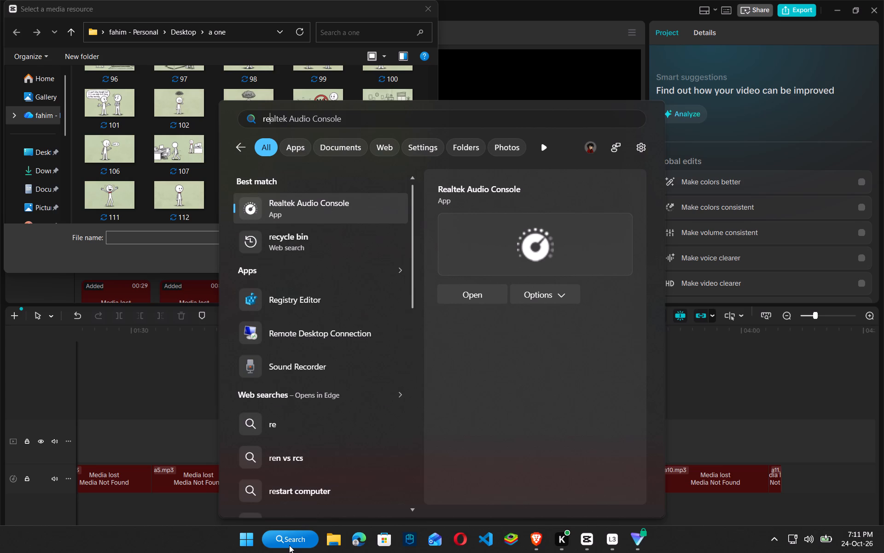
key("c")
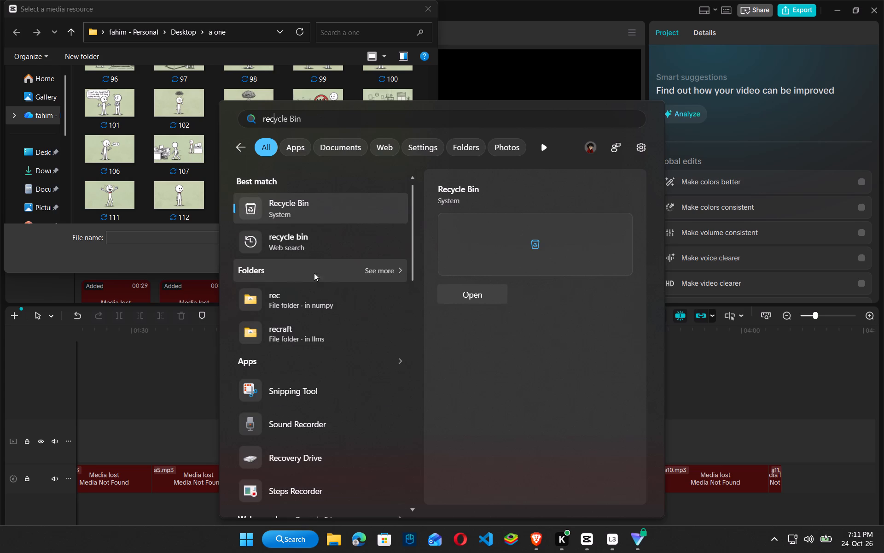
left_click(319, 216)
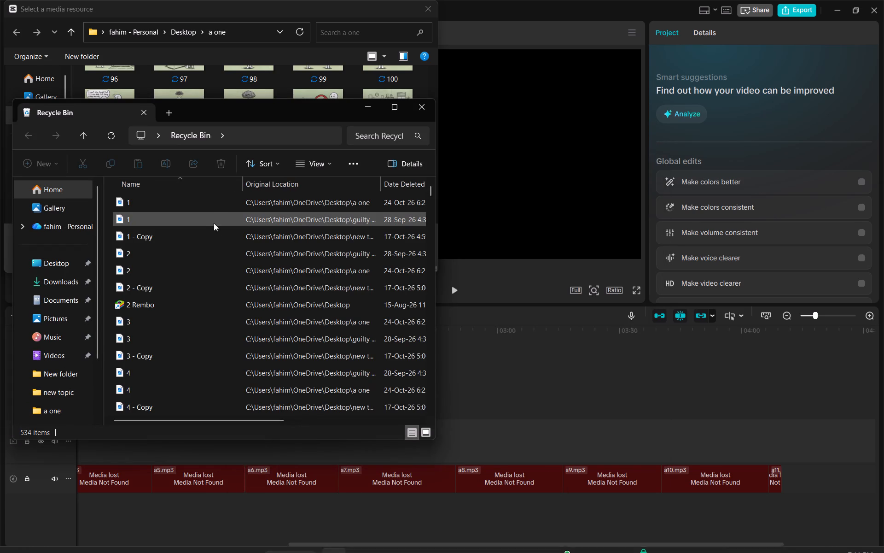
Look through the Recycle Bin's contents for the audio files missing from the video project.
scroll(204, 259, "down", 2)
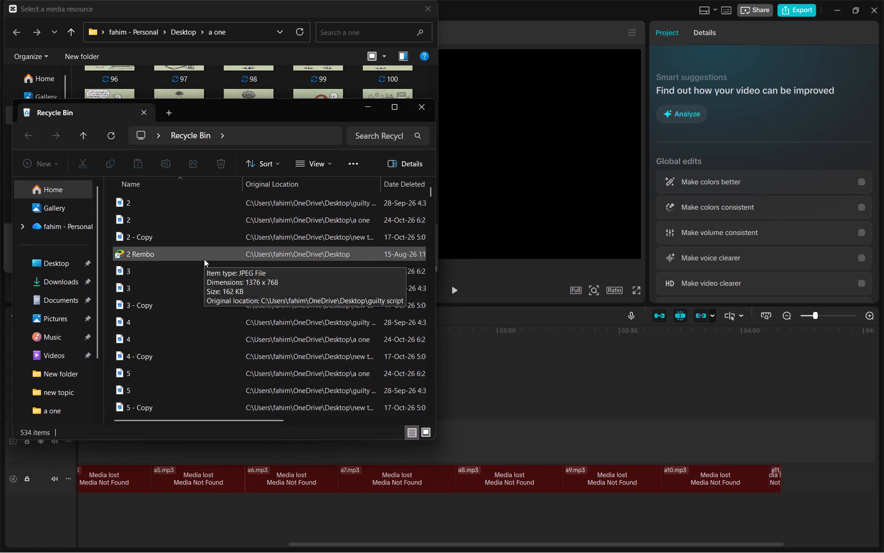
scroll(204, 259, "down", 14)
scroll(204, 259, "down", 17)
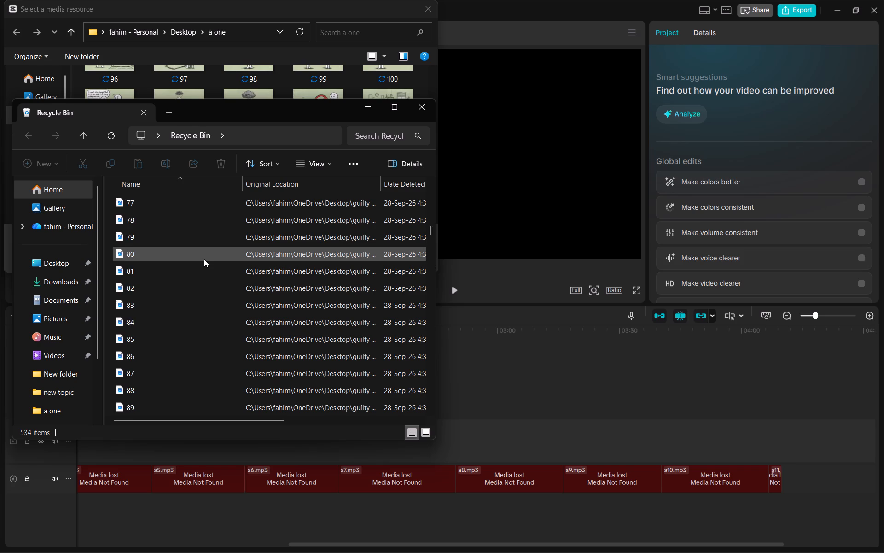
scroll(204, 259, "down", 9)
scroll(204, 259, "down", 16)
scroll(204, 259, "down", 5)
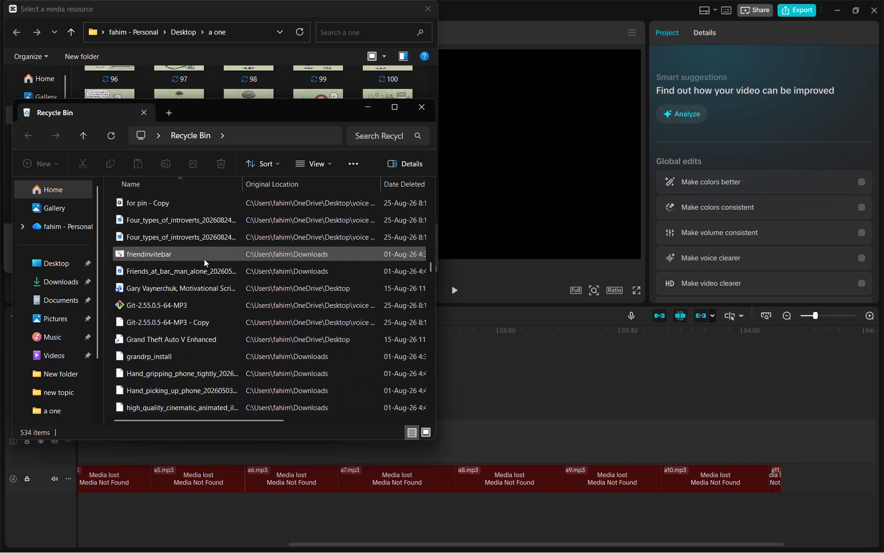
scroll(204, 259, "down", 3)
scroll(204, 259, "down", 18)
scroll(204, 259, "down", 16)
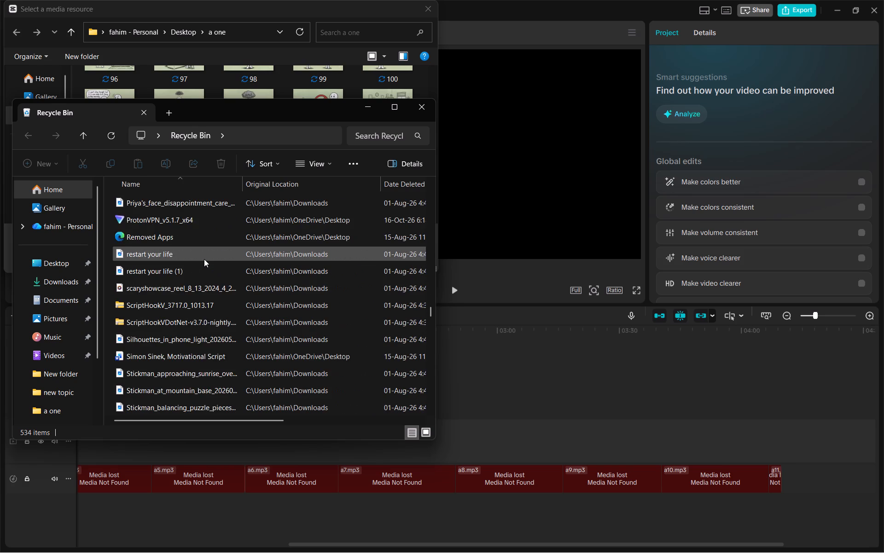
scroll(204, 259, "down", 17)
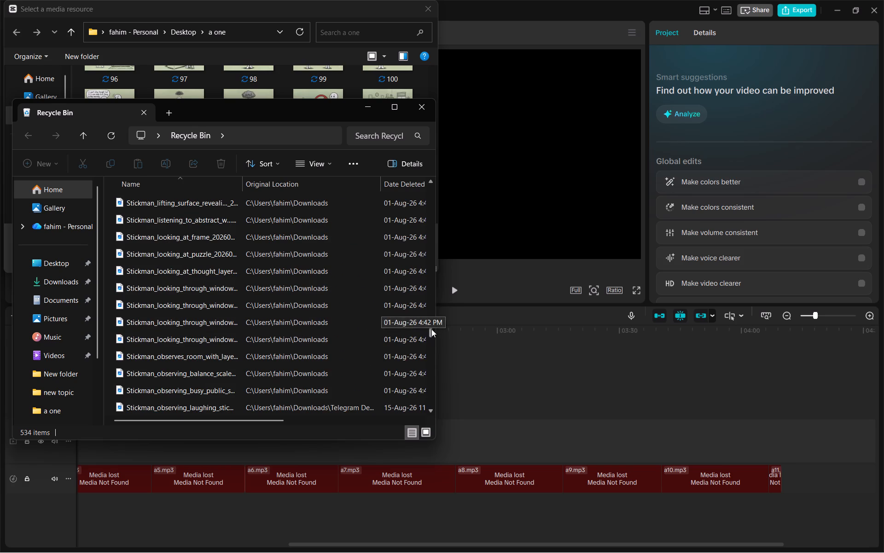
left_click_drag(430, 330, 428, 406)
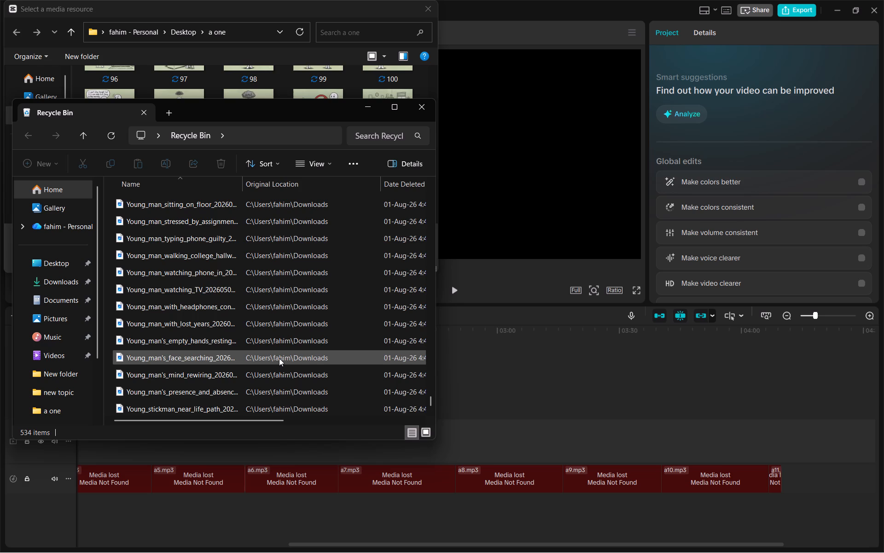
scroll(279, 358, "down", 1)
scroll(279, 358, "up", 20)
scroll(279, 358, "up", 7)
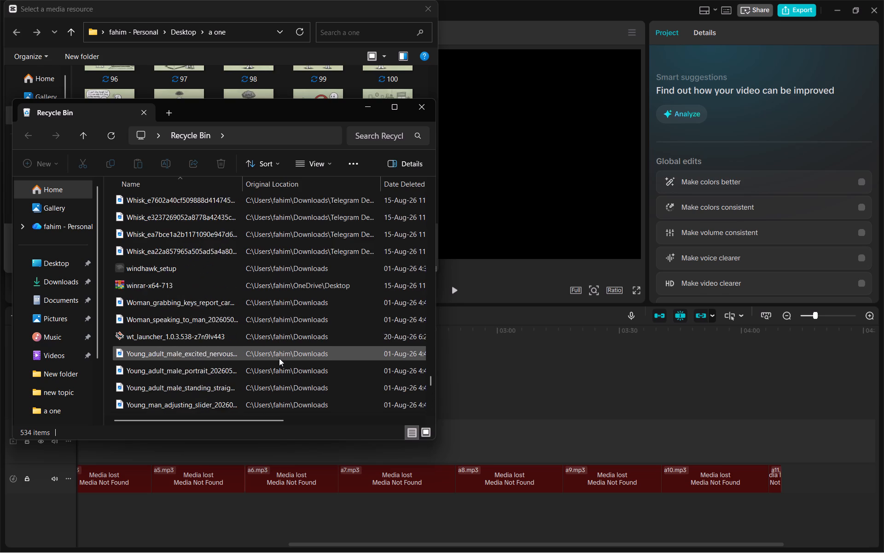
scroll(279, 358, "up", 20)
scroll(279, 358, "up", 14)
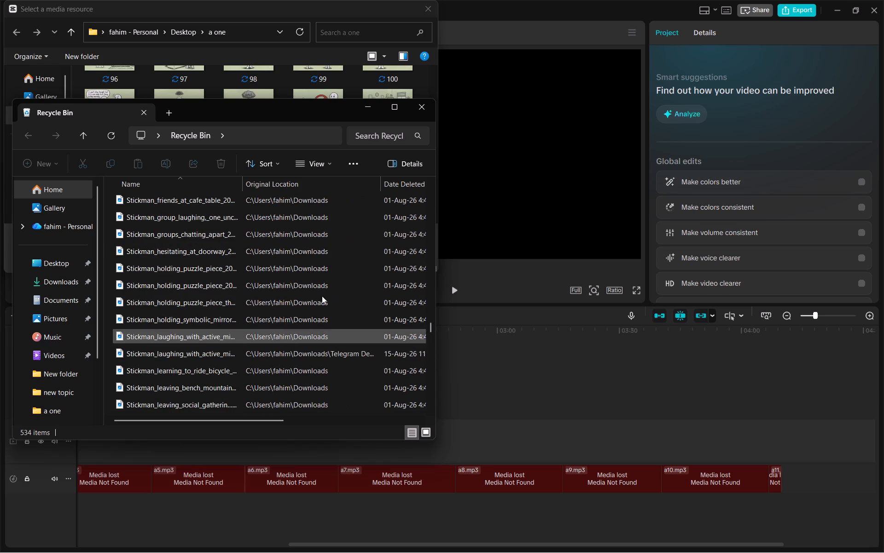
Search the Recycle Bin for "a1", broaden the search to "a", and view the results in a maximized window.
left_click(370, 137)
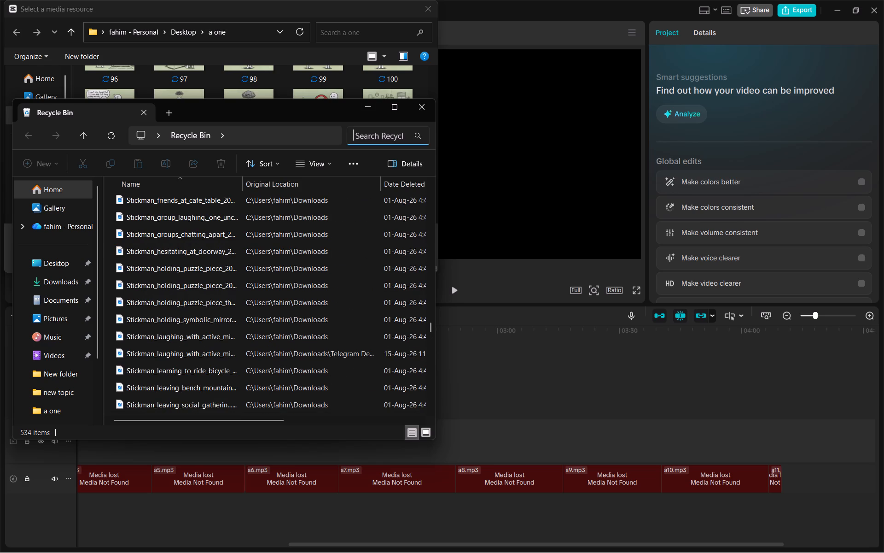
key("a")
key("1")
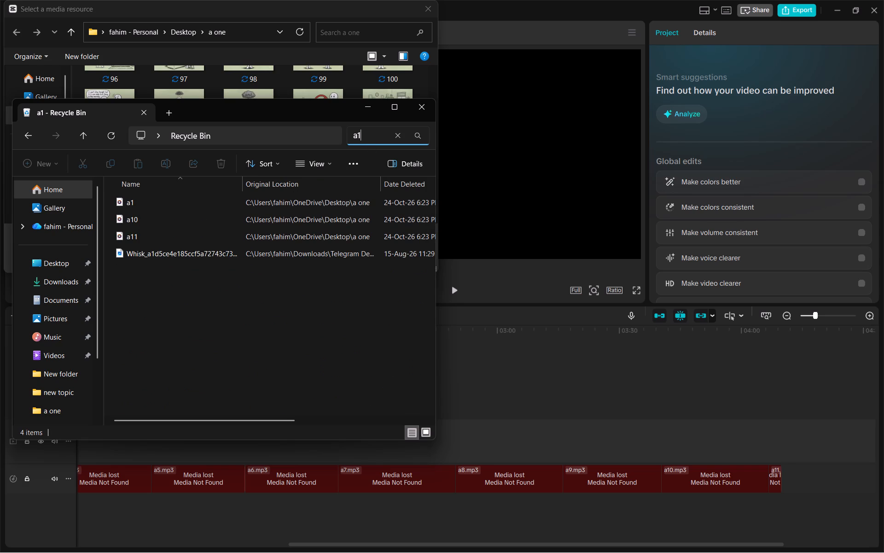
key("BackSpace")
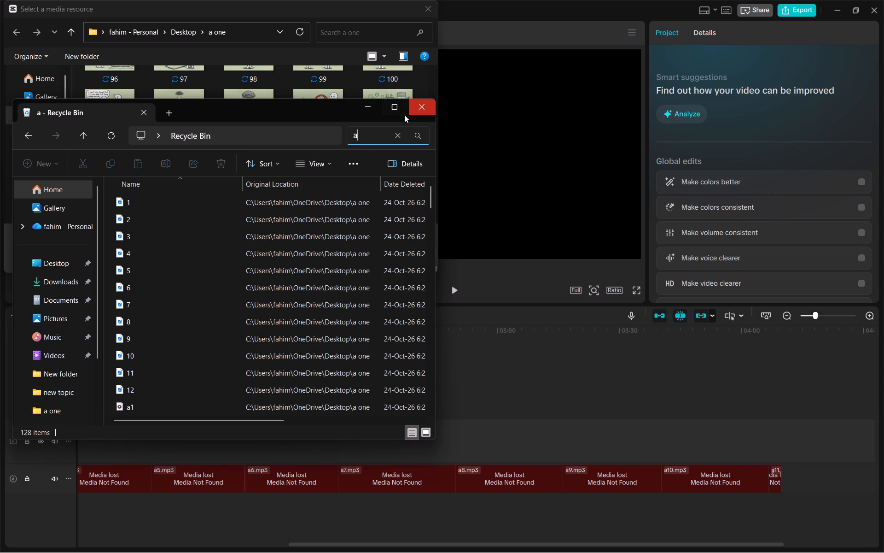
left_click(391, 109)
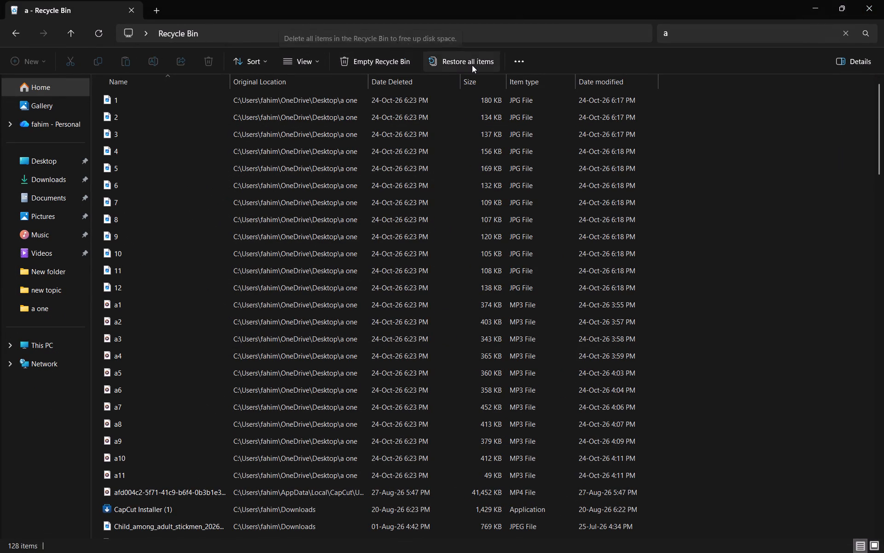
scroll(561, 215, "up", 9)
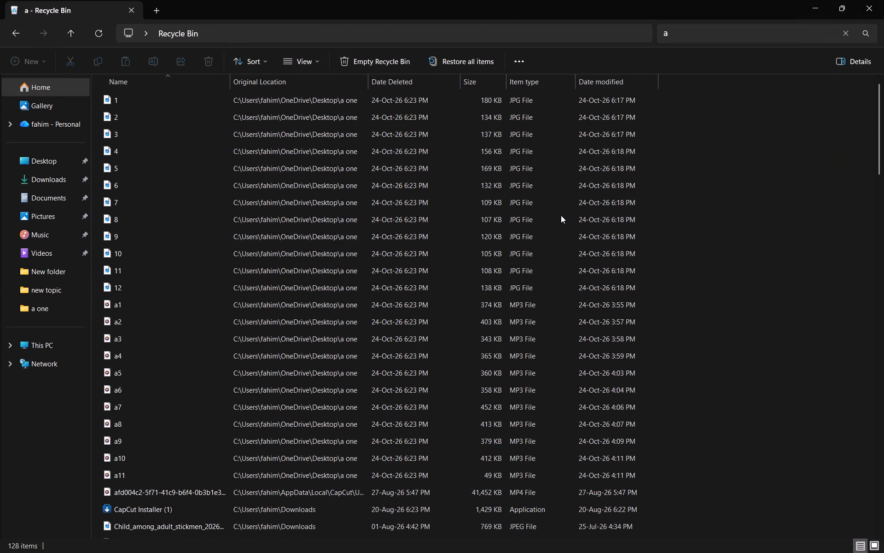
scroll(561, 215, "up", 17)
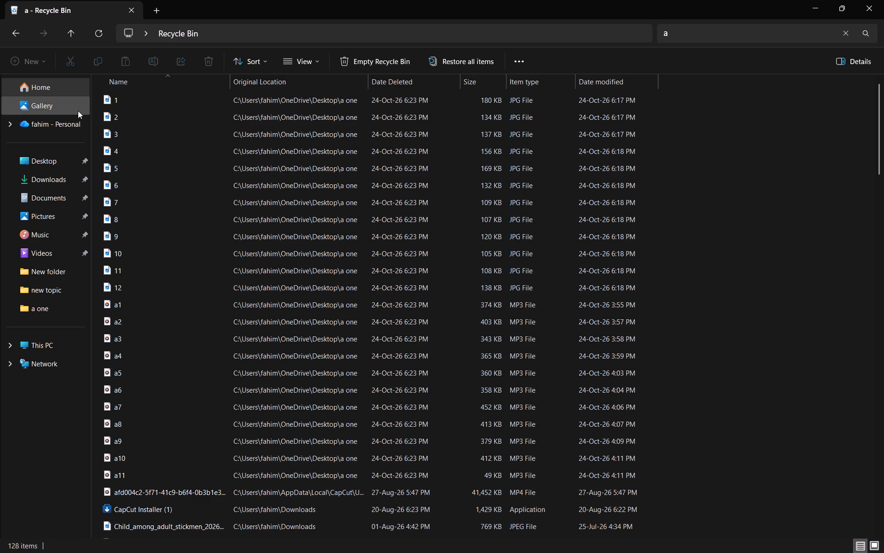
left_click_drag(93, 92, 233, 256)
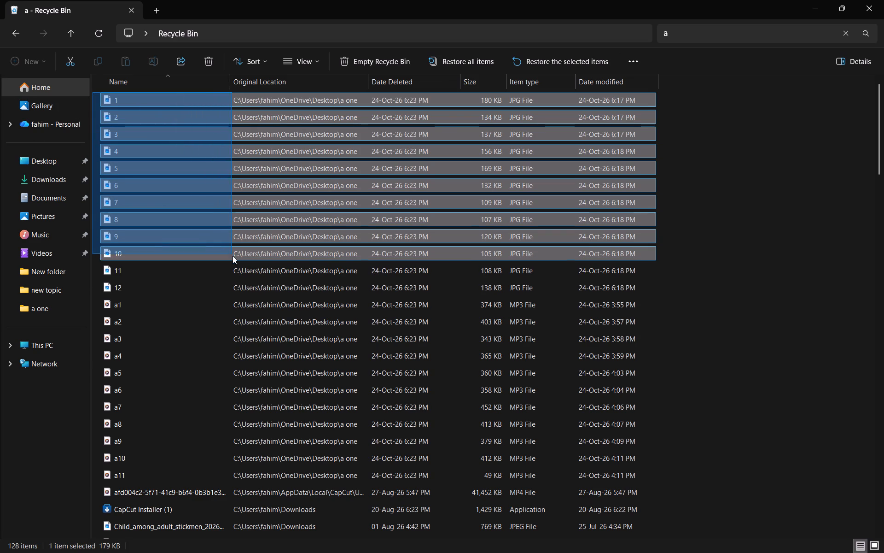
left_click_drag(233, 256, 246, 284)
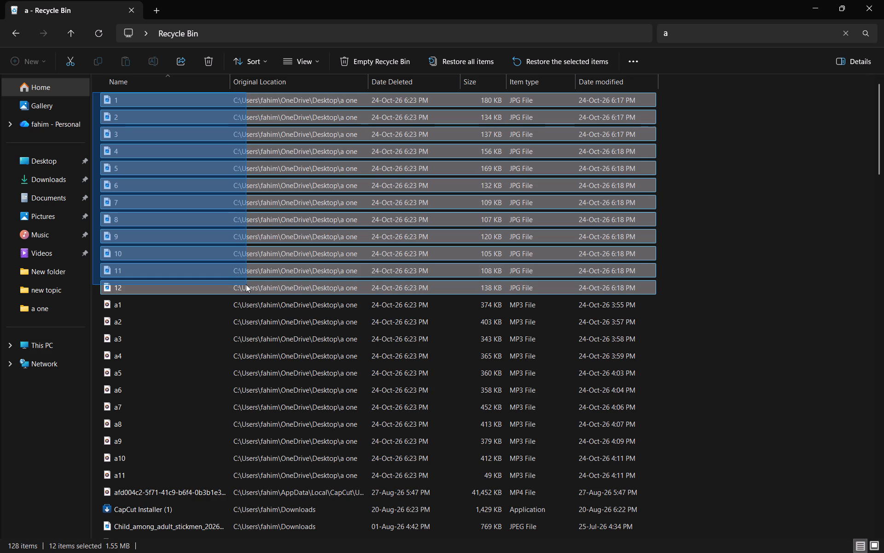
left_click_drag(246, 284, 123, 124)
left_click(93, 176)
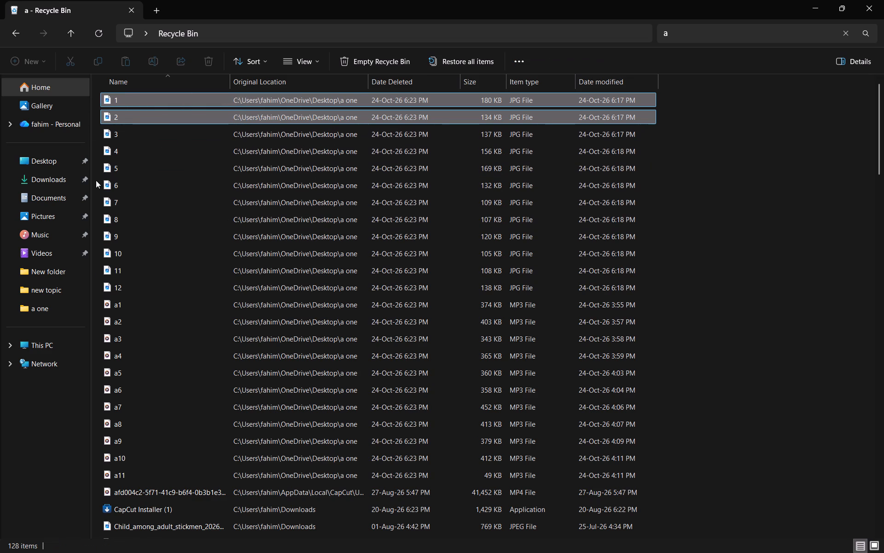
Restore the deleted a1 to a11 MP3 files from the Recycle Bin to their original folder.
scroll(198, 187, "down", 2)
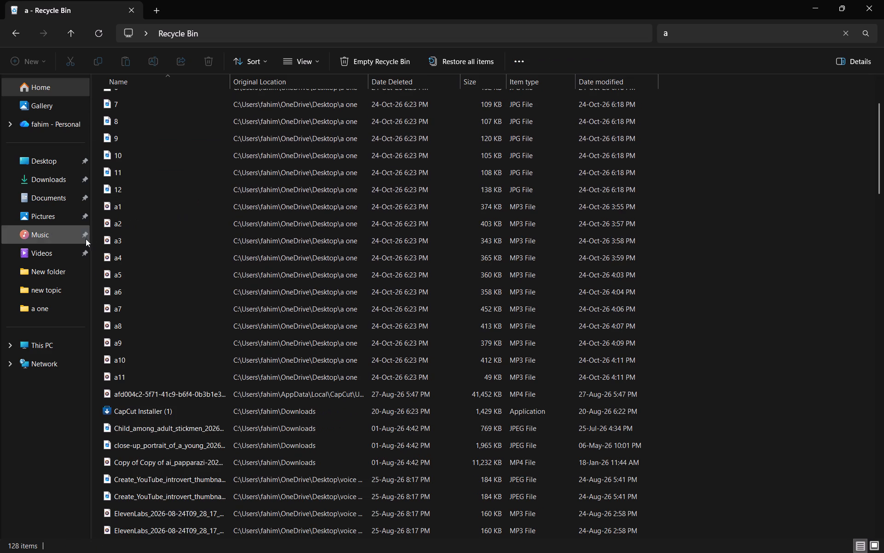
left_click_drag(98, 205, 220, 376)
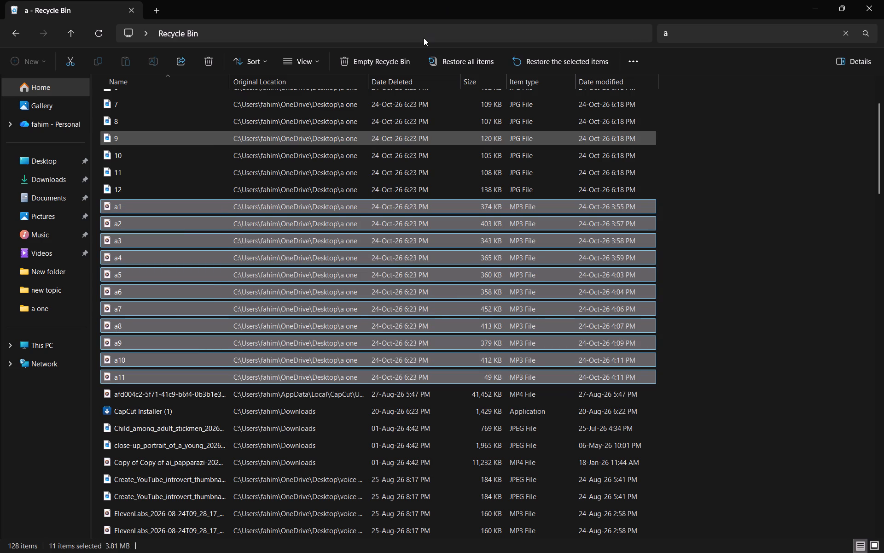
right_click(460, 236)
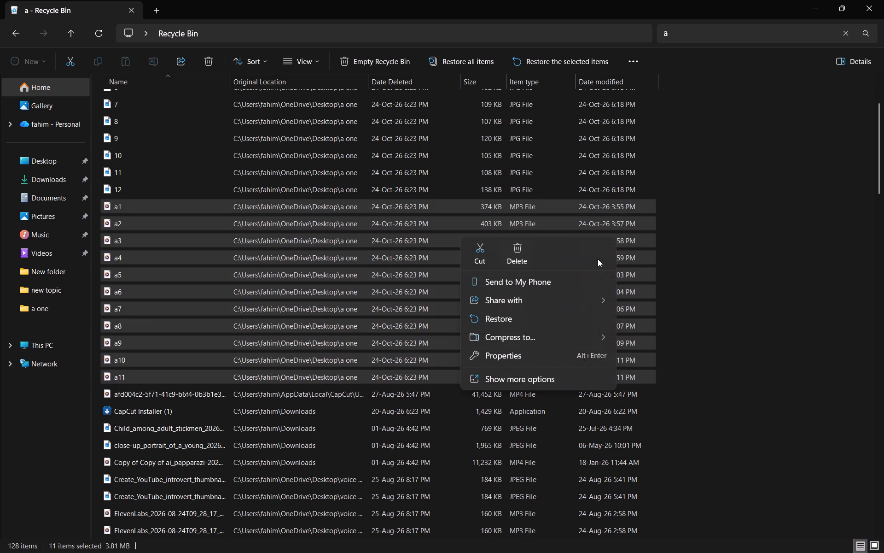
left_click(570, 65)
left_click(573, 62)
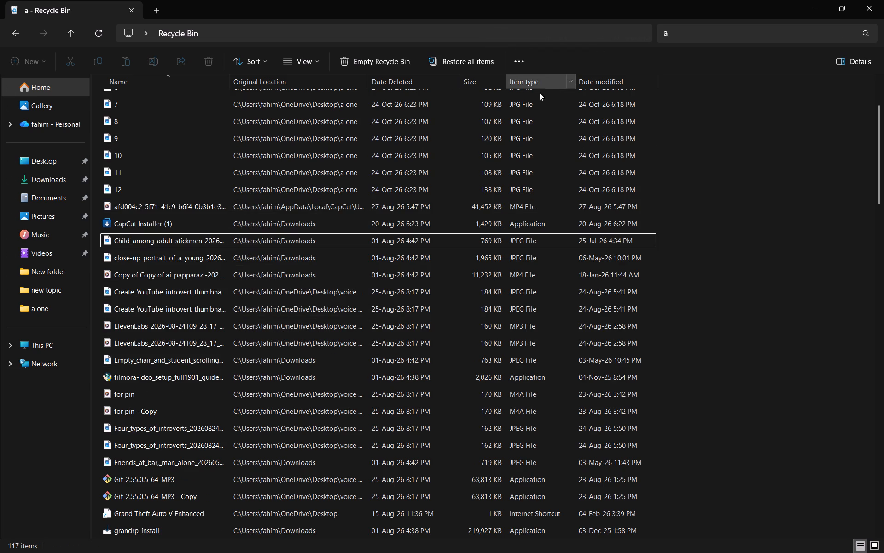
scroll(152, 240, "up", 2)
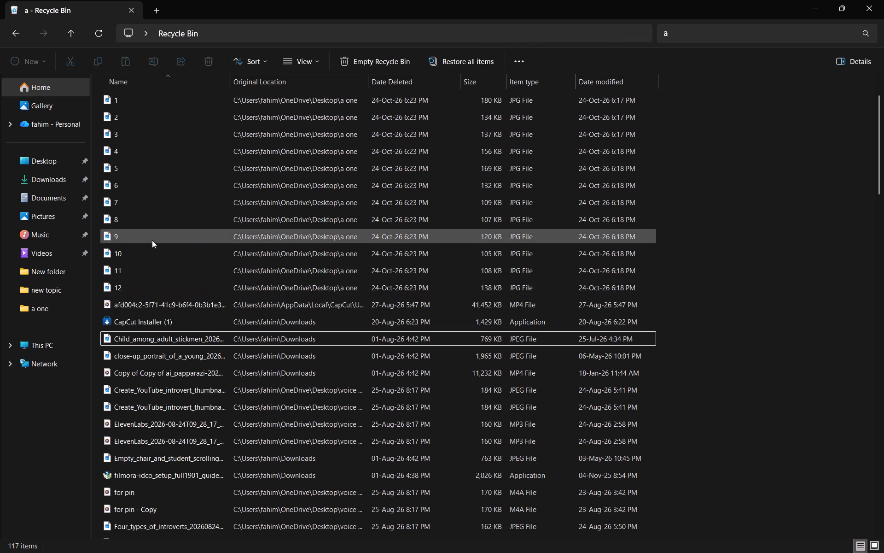
scroll(152, 240, "up", 3)
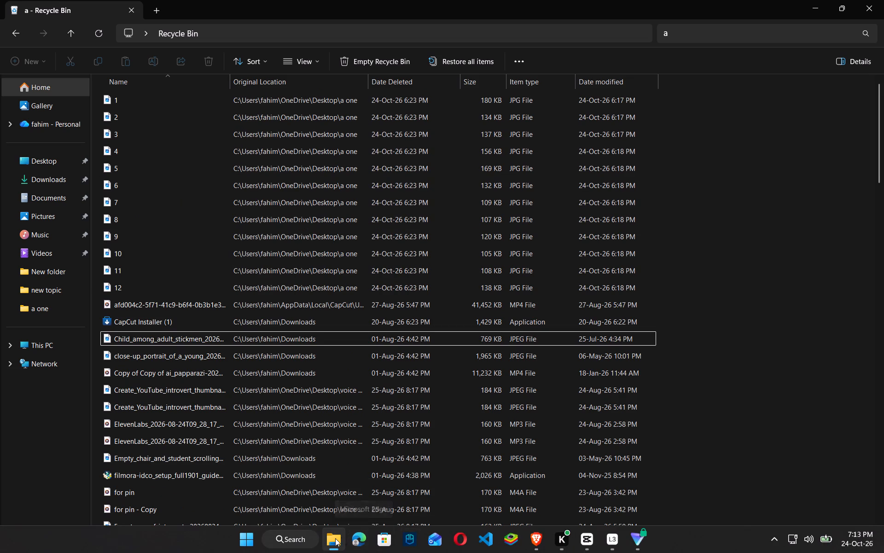
Open the Desktop's a one folder in a new File Explorer tab and check for the restored a1–a11 audio files.
left_click(332, 539)
left_click(332, 540)
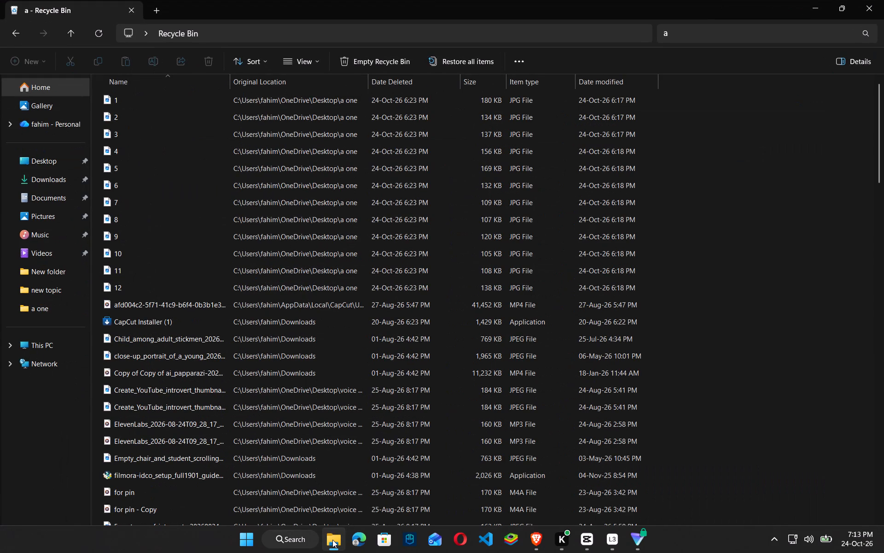
left_click(159, 9)
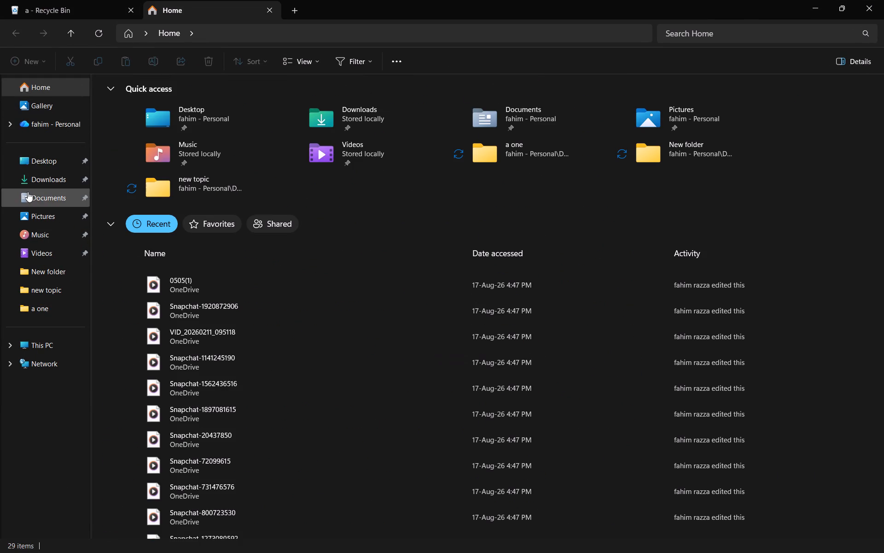
left_click(37, 164)
left_click(123, 94)
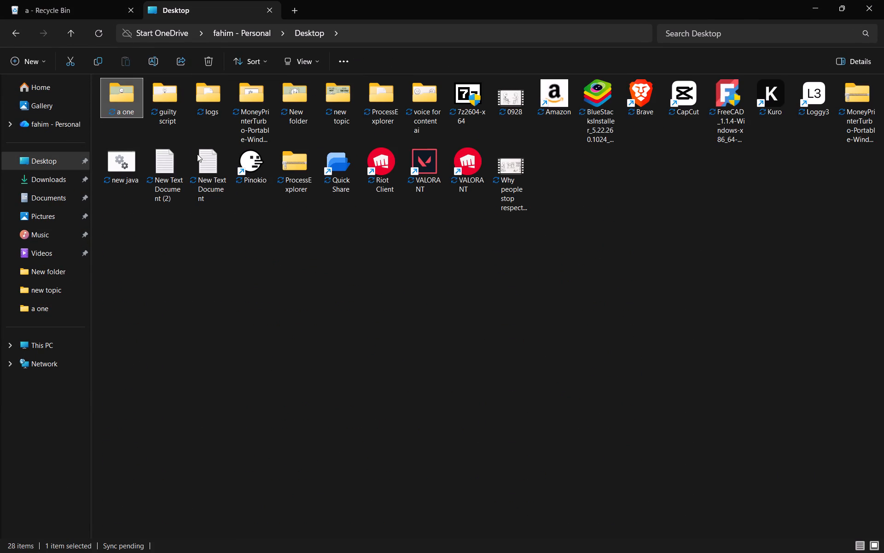
double_click(129, 89)
scroll(231, 171, "down", 20)
scroll(231, 171, "down", 16)
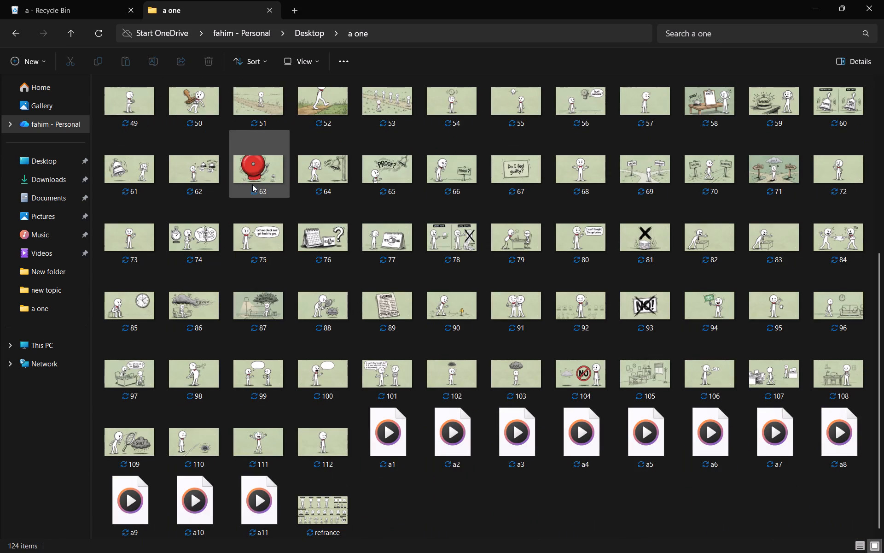
left_click(807, 3)
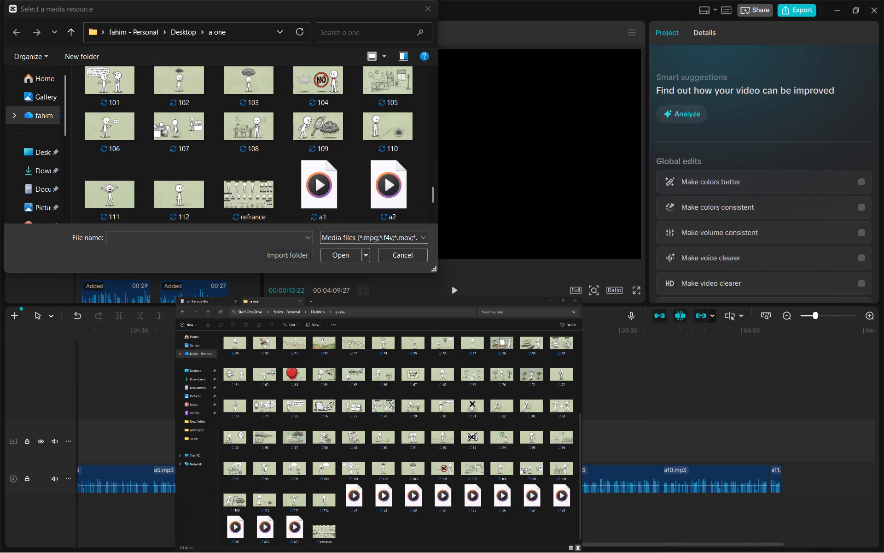
Dismiss CapCut's media import dialog, play back the timeline audio, and return the playhead to the start.
key("space")
left_click(423, 11)
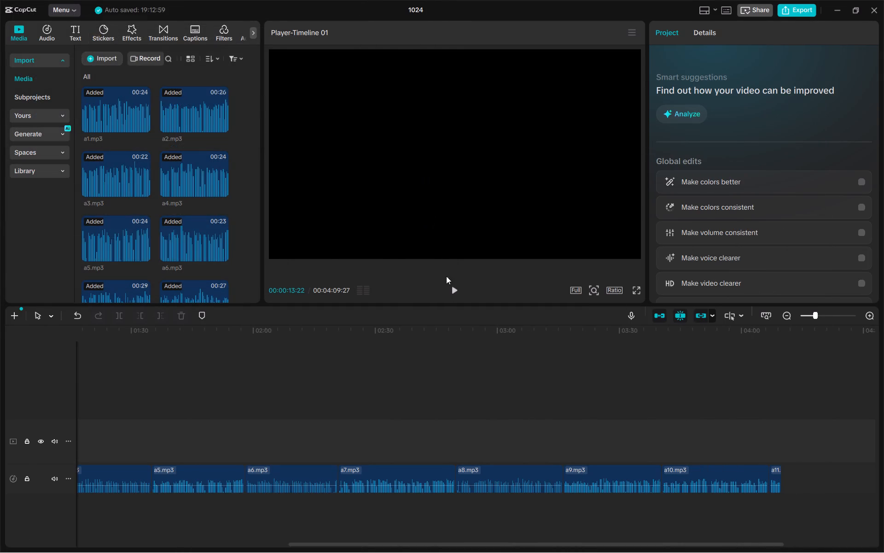
left_click(453, 290)
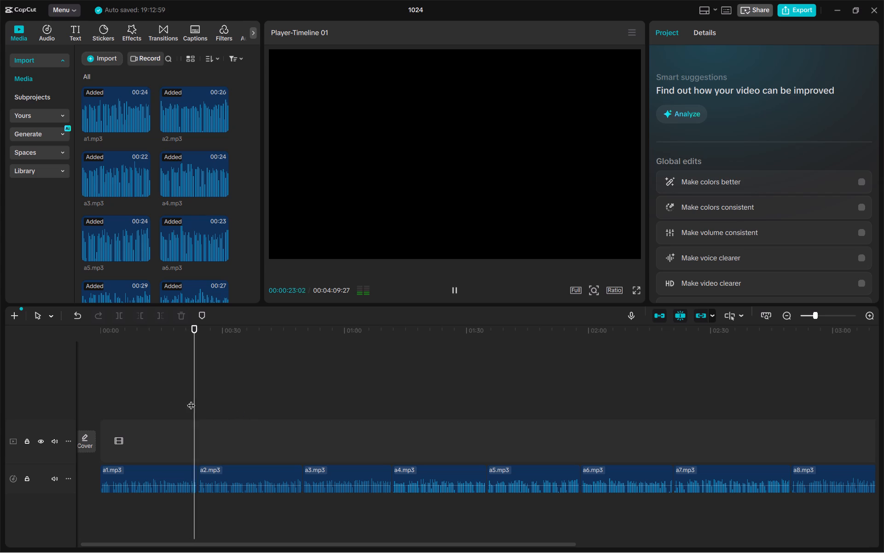
left_click_drag(199, 408, 59, 398)
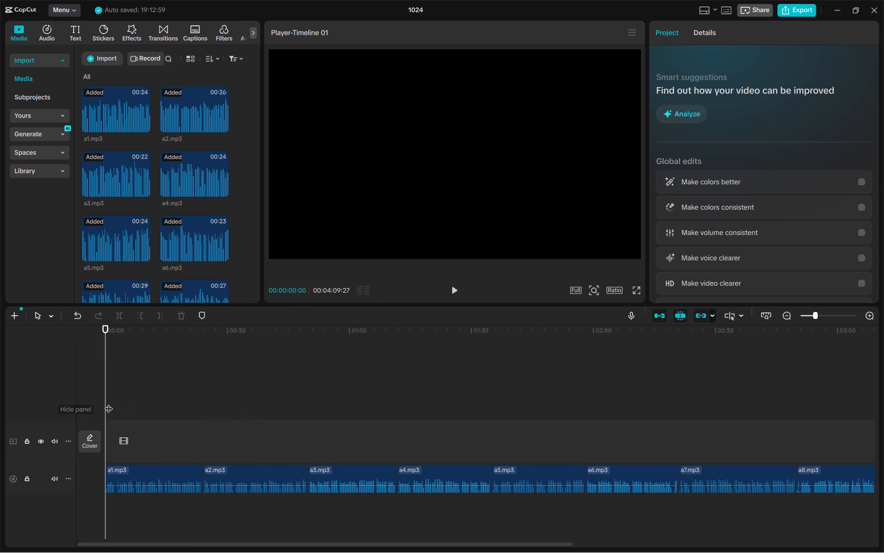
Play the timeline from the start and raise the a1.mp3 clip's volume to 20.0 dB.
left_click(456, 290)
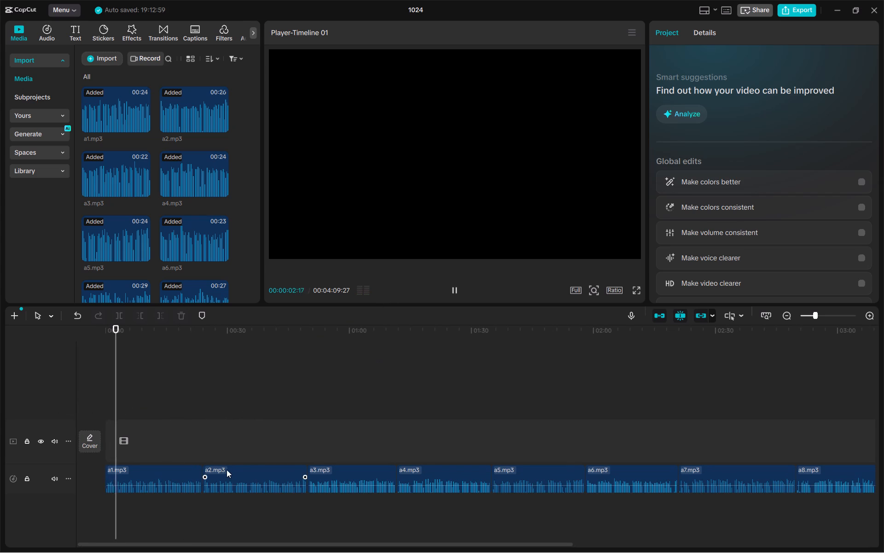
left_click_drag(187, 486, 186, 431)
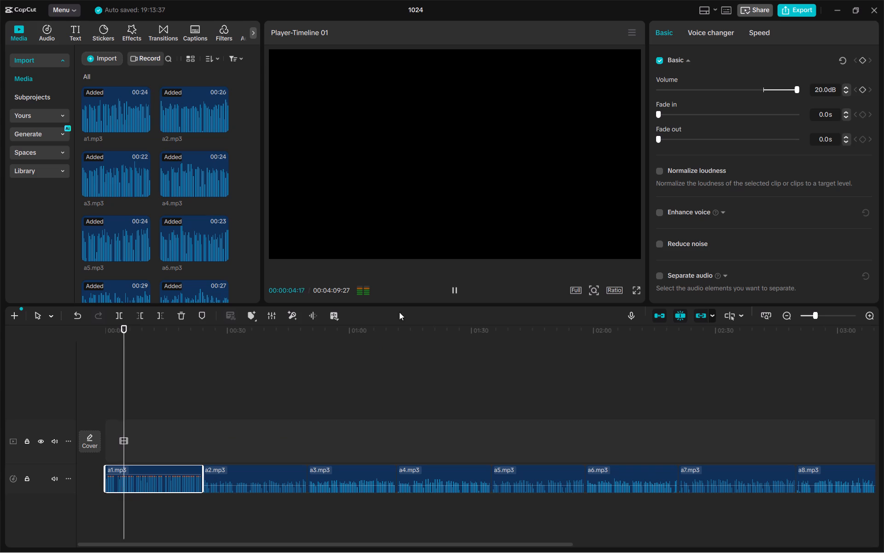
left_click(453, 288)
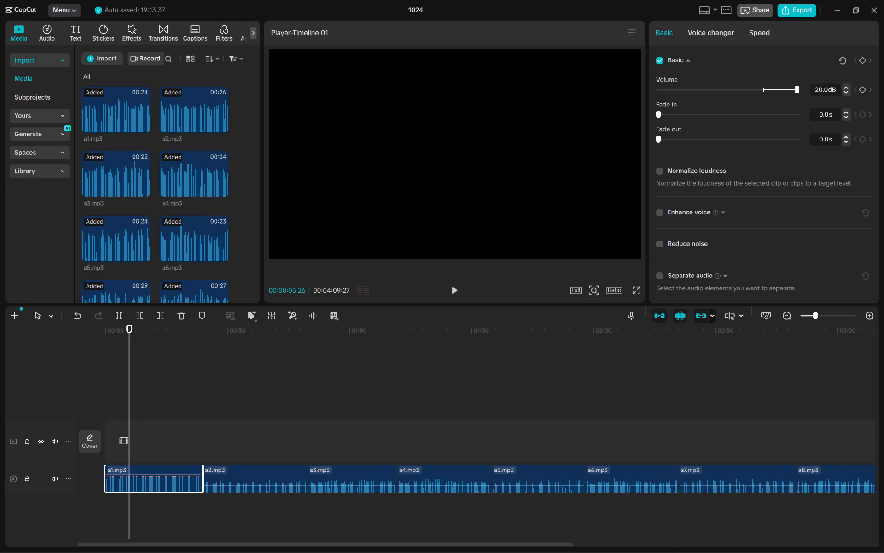
Turn off Bluetooth in the Windows quick settings and return to CapCut.
left_click(803, 533)
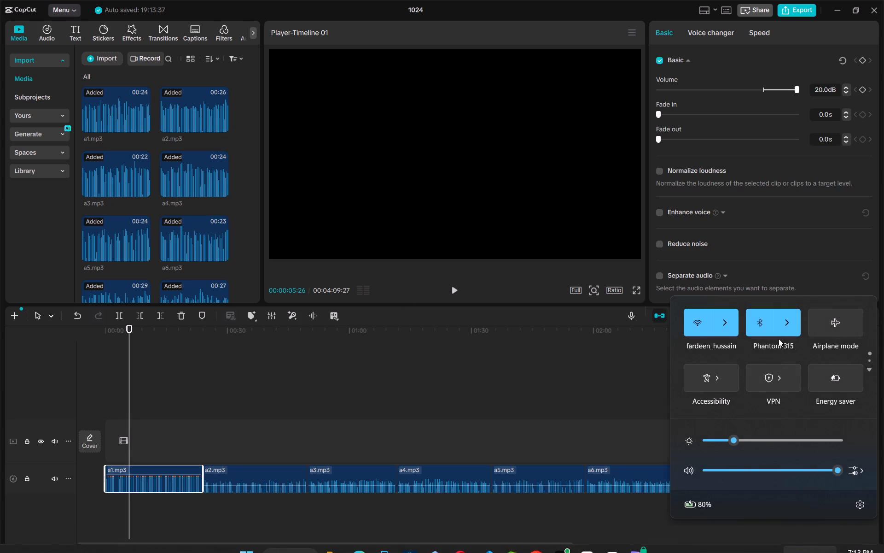
left_click(769, 326)
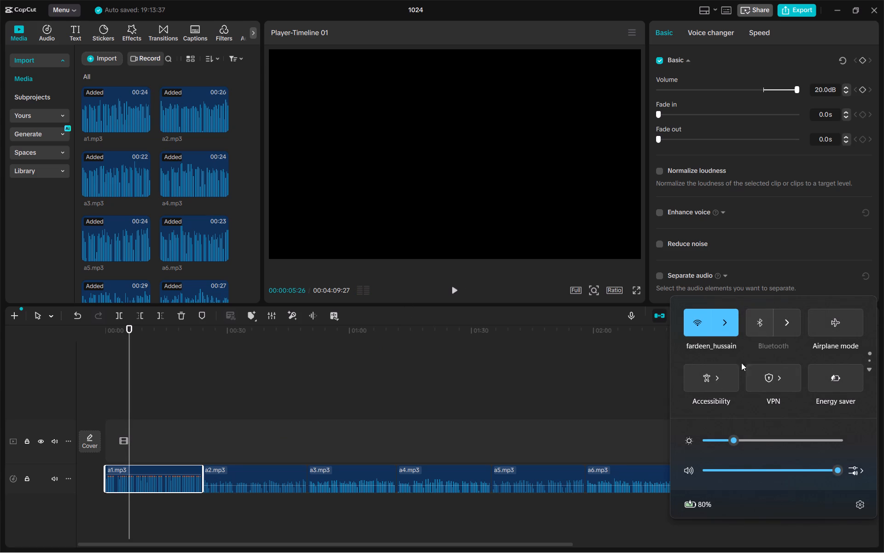
left_click(213, 391)
Return the playhead to the start of the timeline and play the a1.mp3 audio again.
left_click(137, 382)
left_click_drag(135, 383, 84, 382)
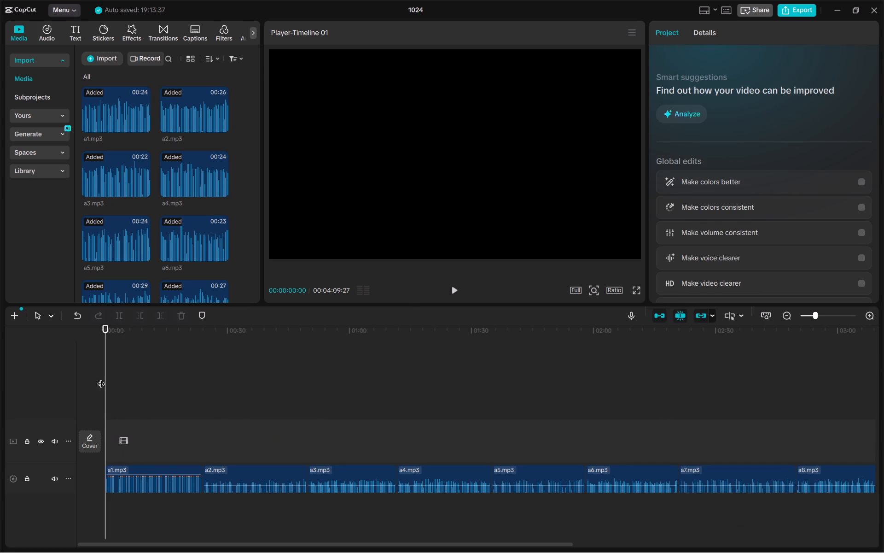
left_click(454, 290)
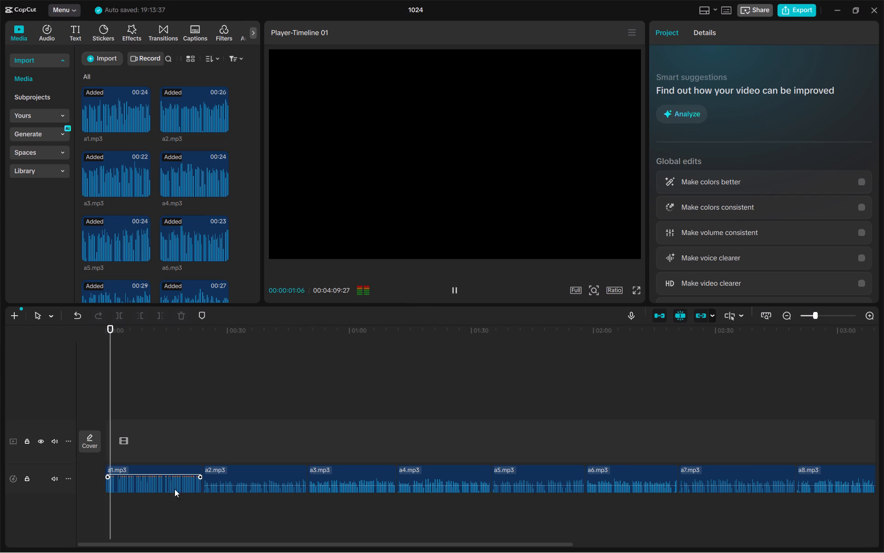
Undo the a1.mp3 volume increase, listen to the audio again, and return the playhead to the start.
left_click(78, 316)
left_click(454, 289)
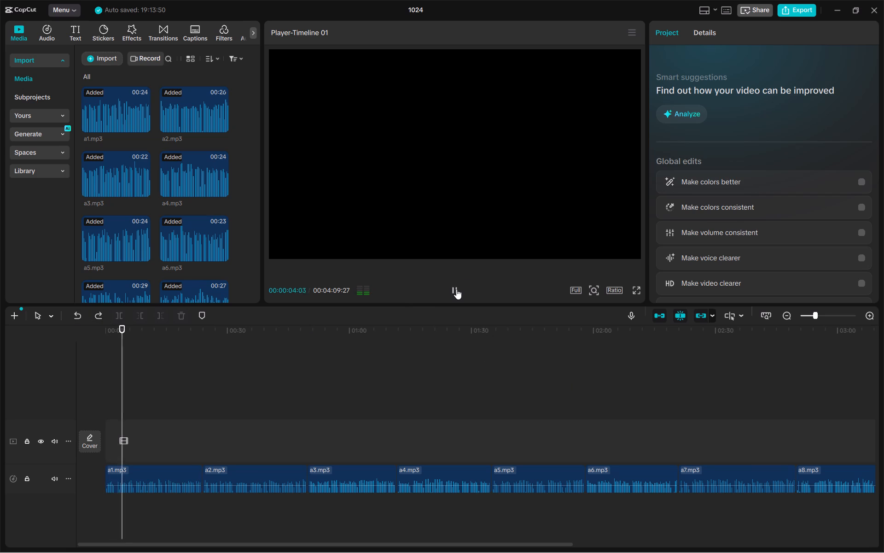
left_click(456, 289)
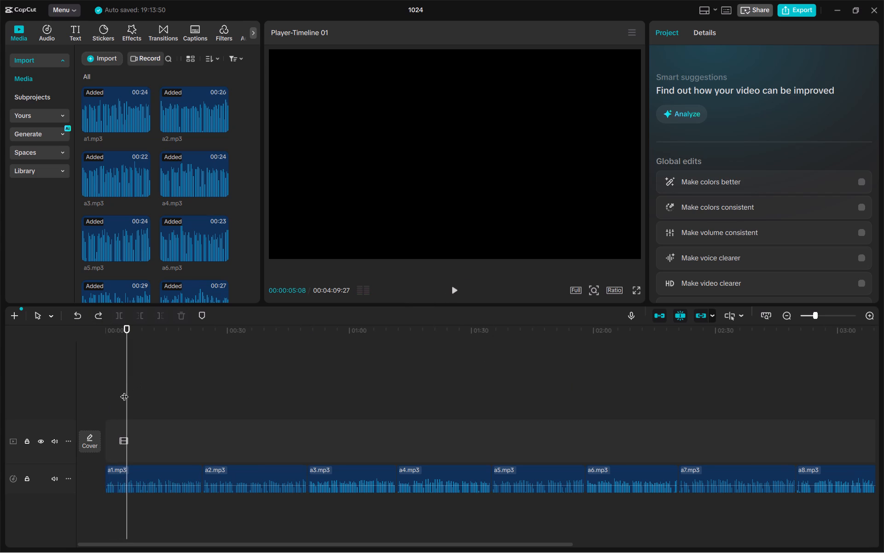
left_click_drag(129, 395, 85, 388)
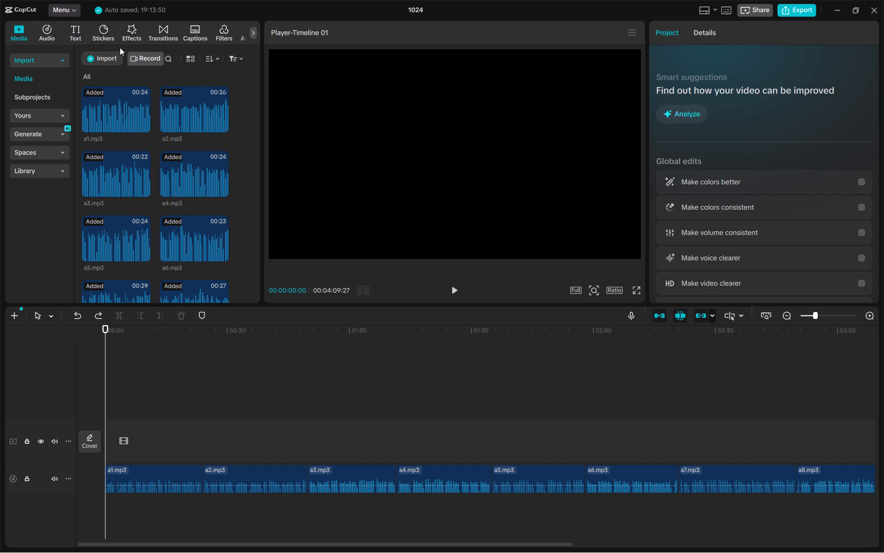
Import images 1 to 15 from the Desktop's a one folder on the device into the project media.
left_click(105, 57)
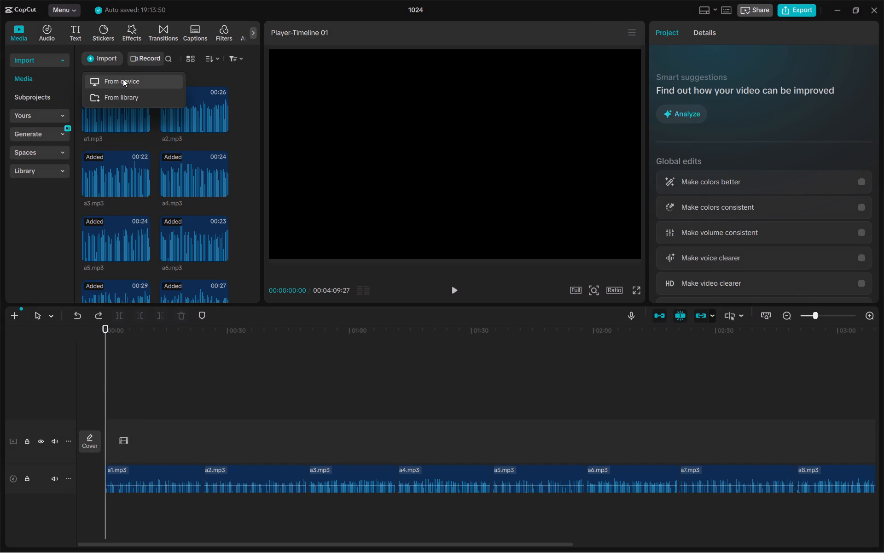
left_click(123, 79)
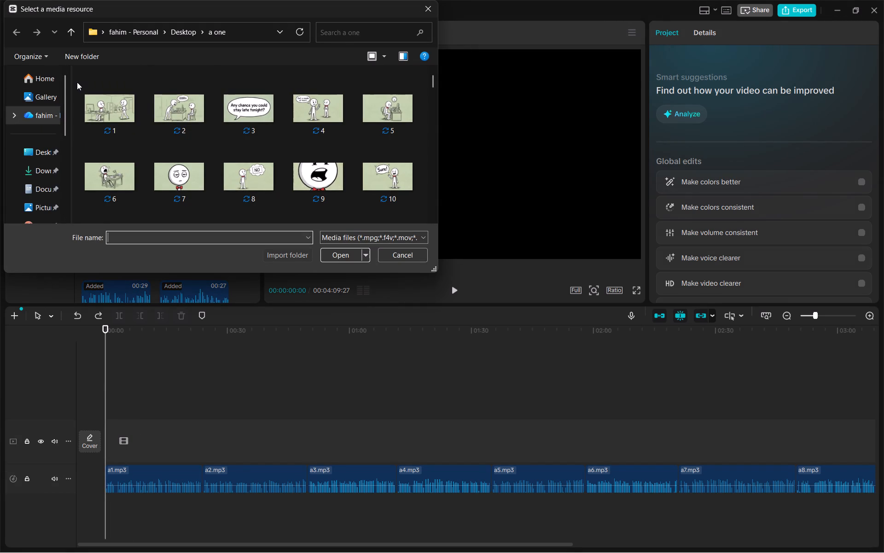
left_click_drag(76, 82, 388, 94, "ctrl")
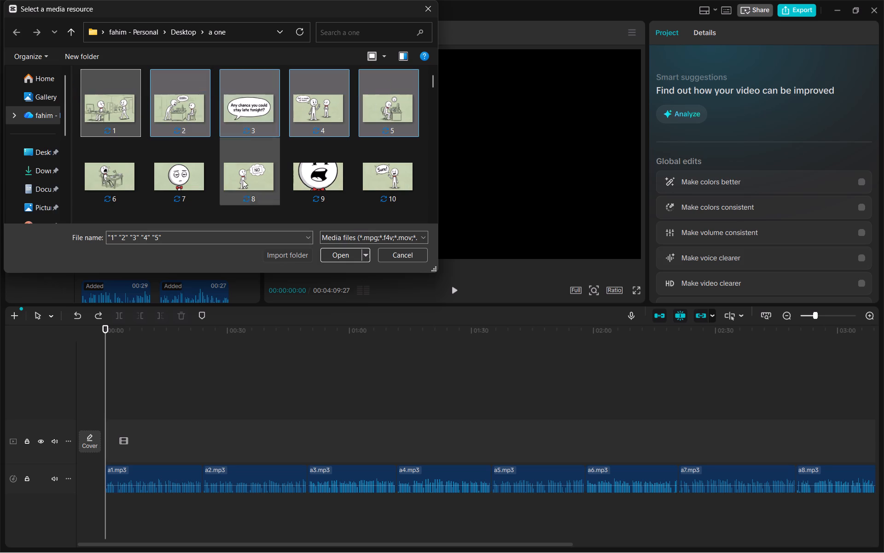
left_click_drag(75, 159, 367, 171, "ctrl")
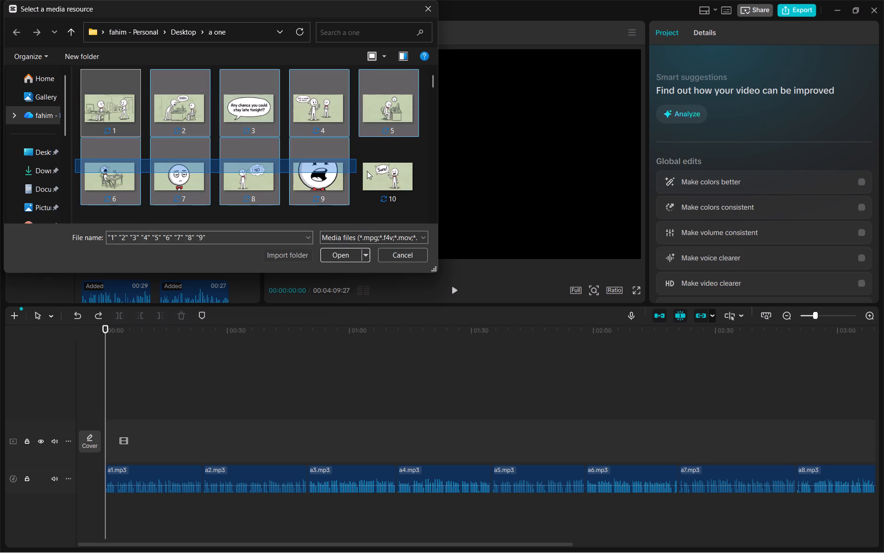
left_click_drag(367, 171, 372, 171, "ctrl")
scroll(364, 165, "down", 1, "ctrl")
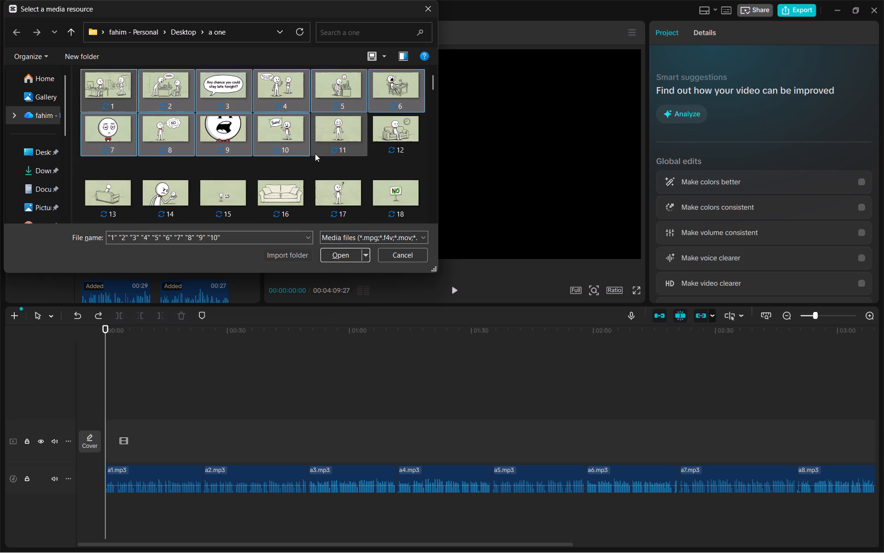
left_click(329, 137, "ctrl")
left_click(401, 125, "ctrl")
left_click(120, 186, "ctrl")
left_click(158, 188, "ctrl")
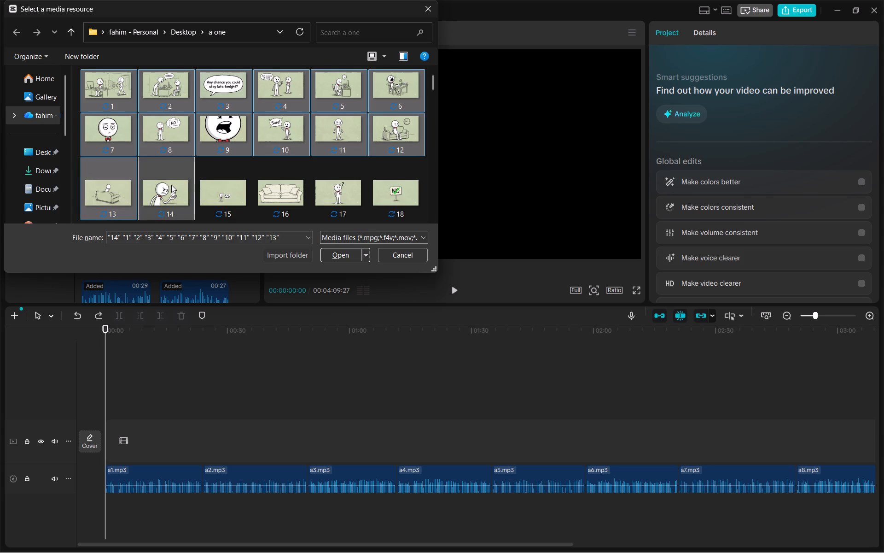
double_click(234, 185, "ctrl")
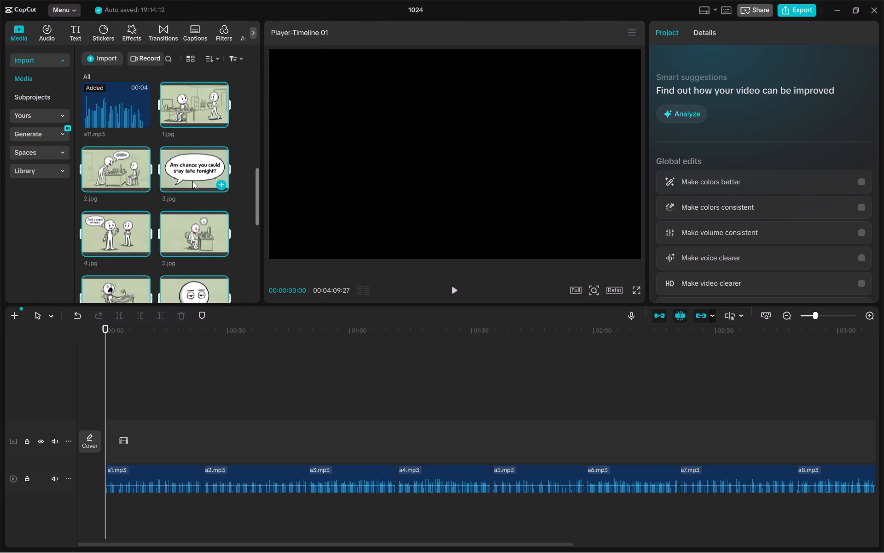
Place images 1.jpg to 15.jpg on the video track from 00:00 and move the playhead to the end of 15.jpg.
scroll(192, 181, "down", 6)
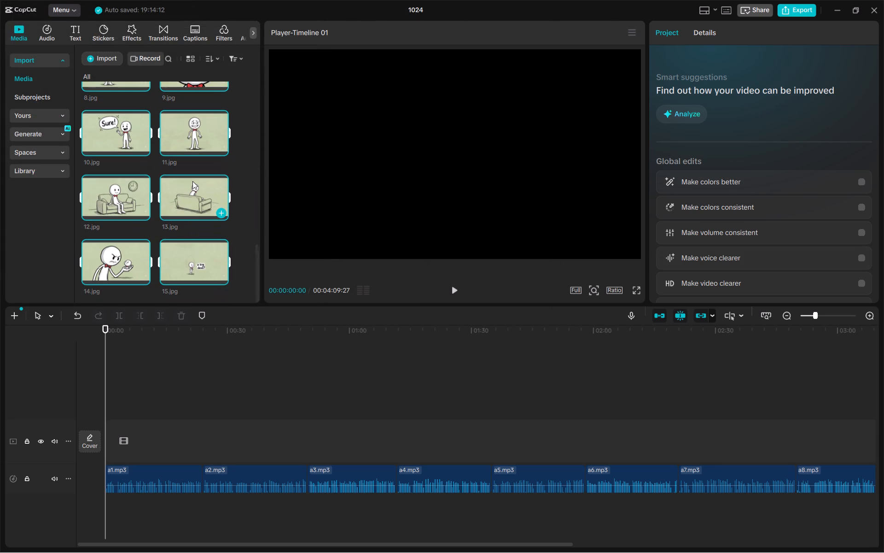
scroll(200, 165, "up", 9)
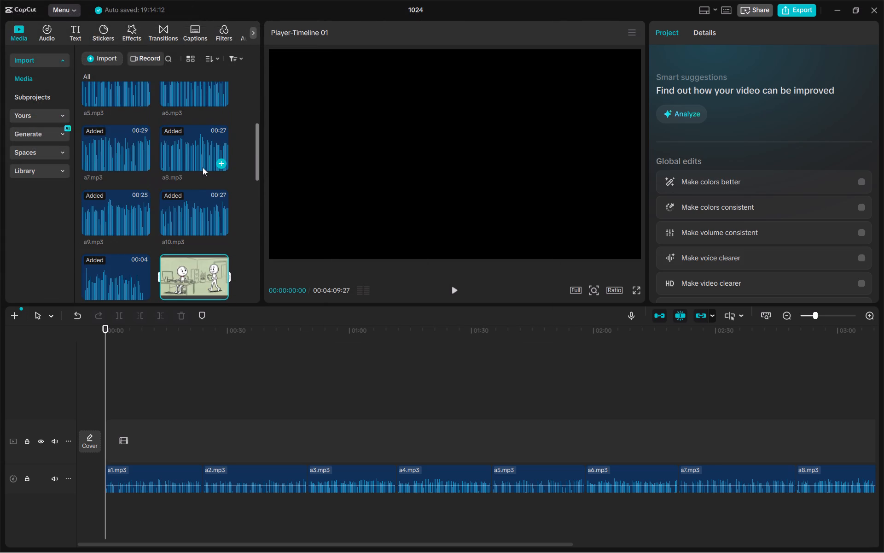
scroll(203, 167, "down", 2)
left_click_drag(193, 171, 138, 369)
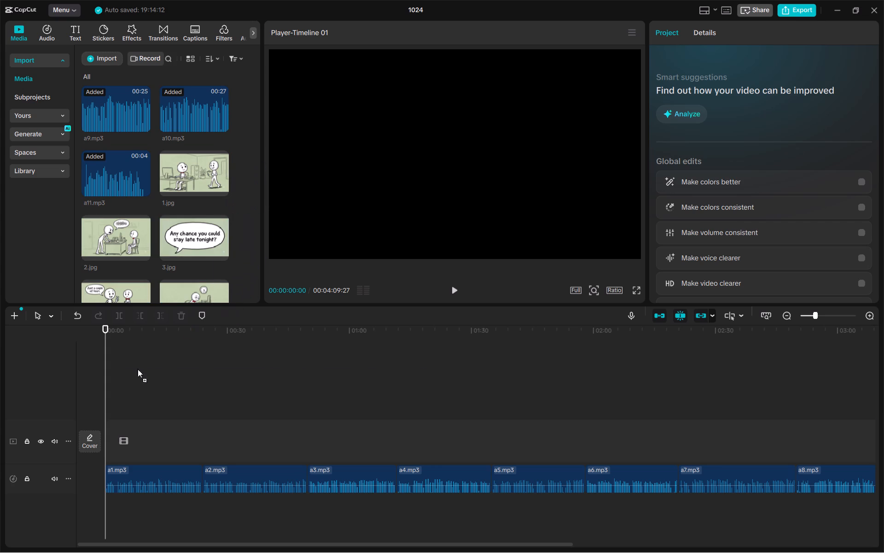
left_click_drag(138, 369, 106, 434)
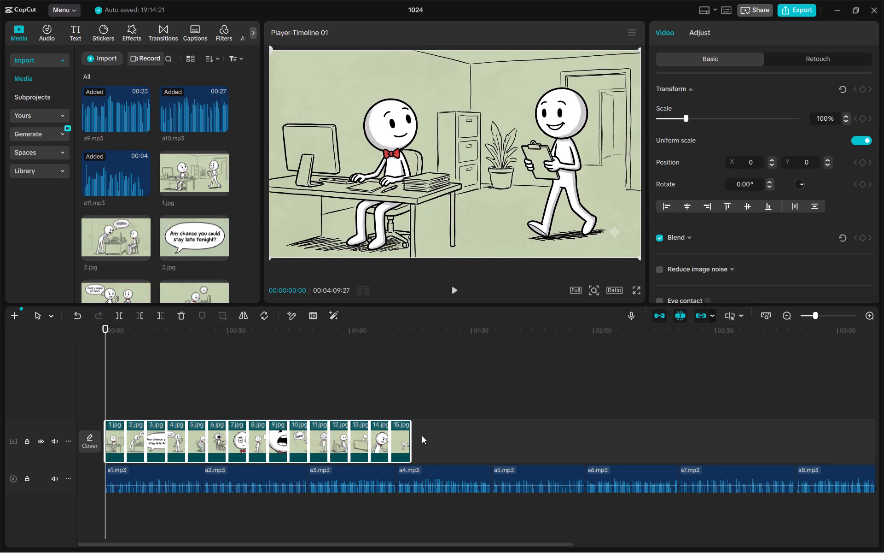
left_click(416, 388)
left_click(414, 398)
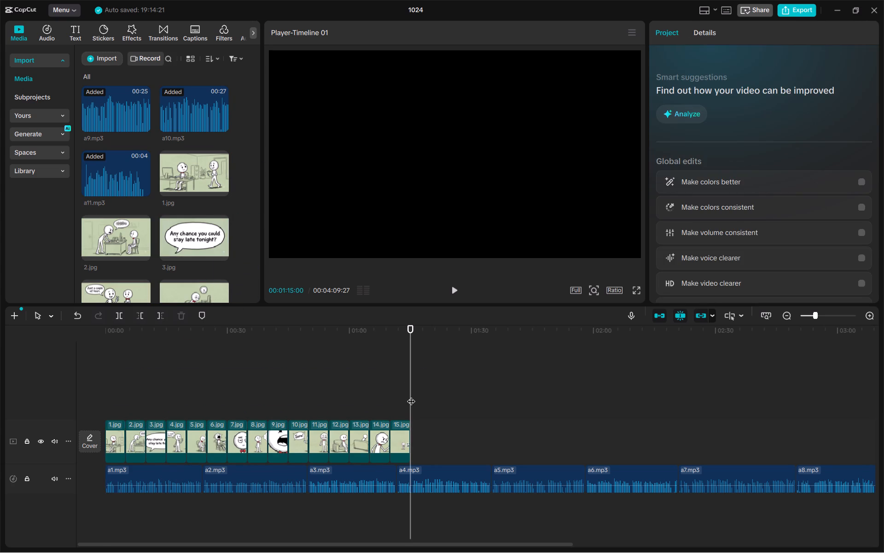
Open the media import from the device and select images 13 to 112 in the a one folder.
left_click(98, 58)
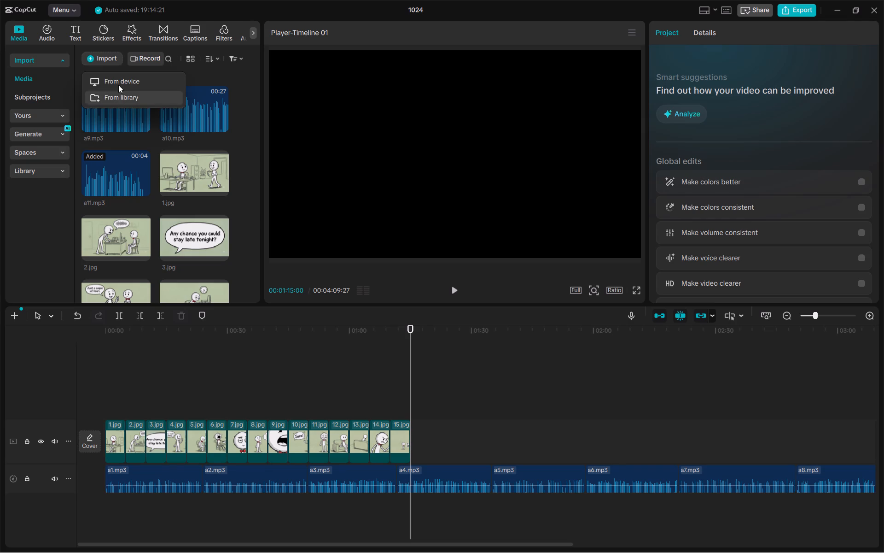
left_click(119, 81)
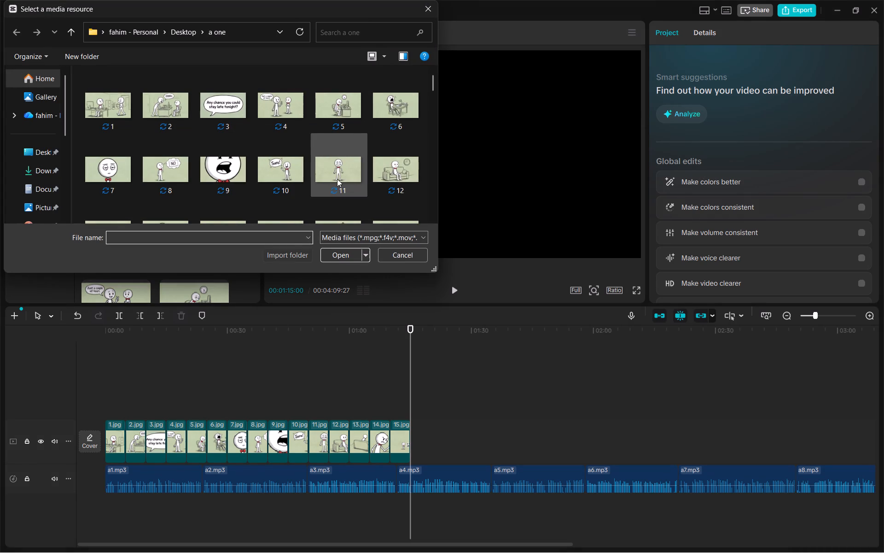
left_click_drag(434, 85, 436, 93)
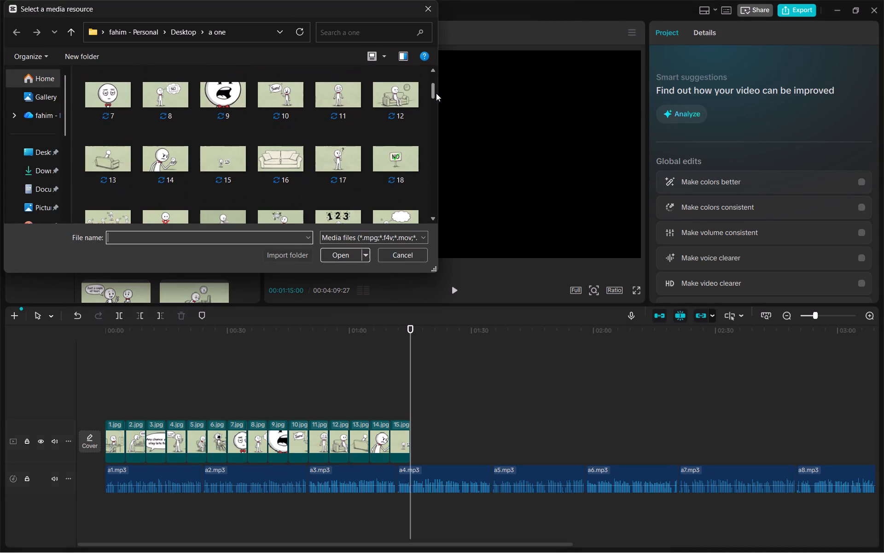
left_click_drag(436, 93, 438, 96)
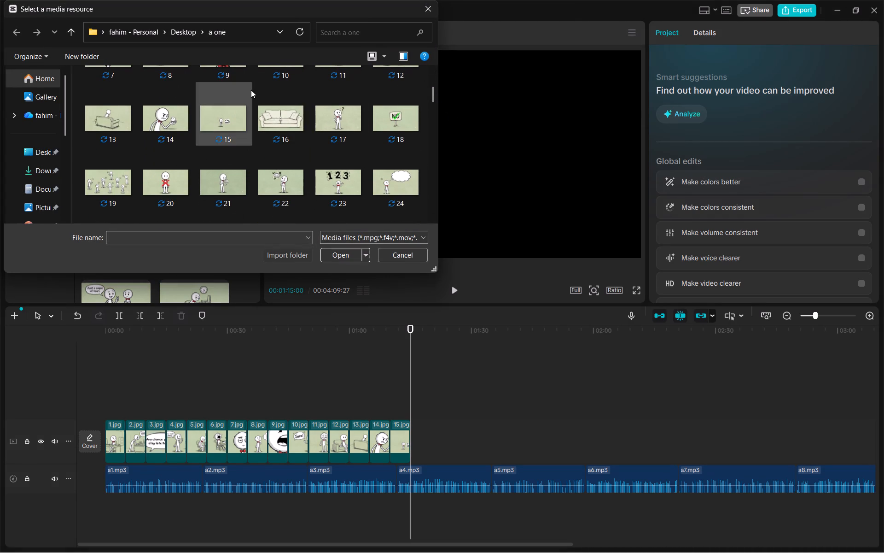
left_click_drag(256, 88, 384, 164)
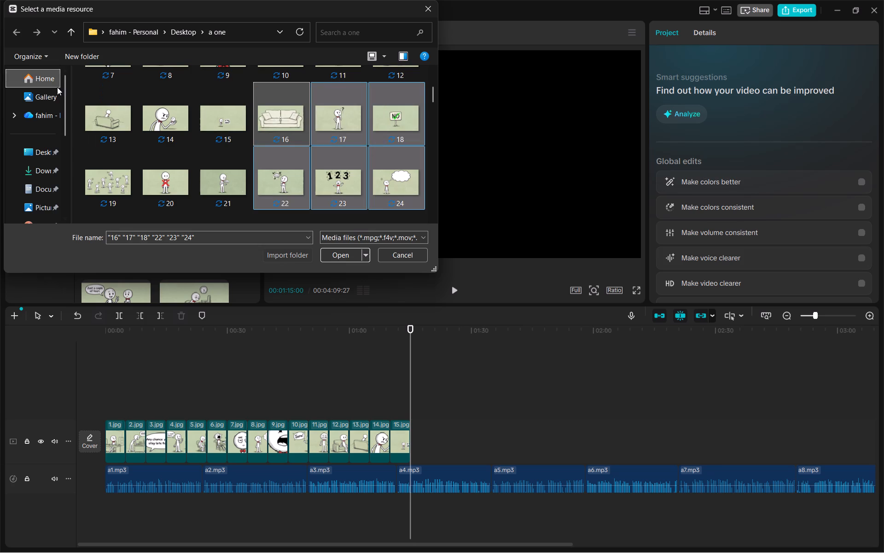
left_click(70, 93)
left_click_drag(79, 90, 414, 192)
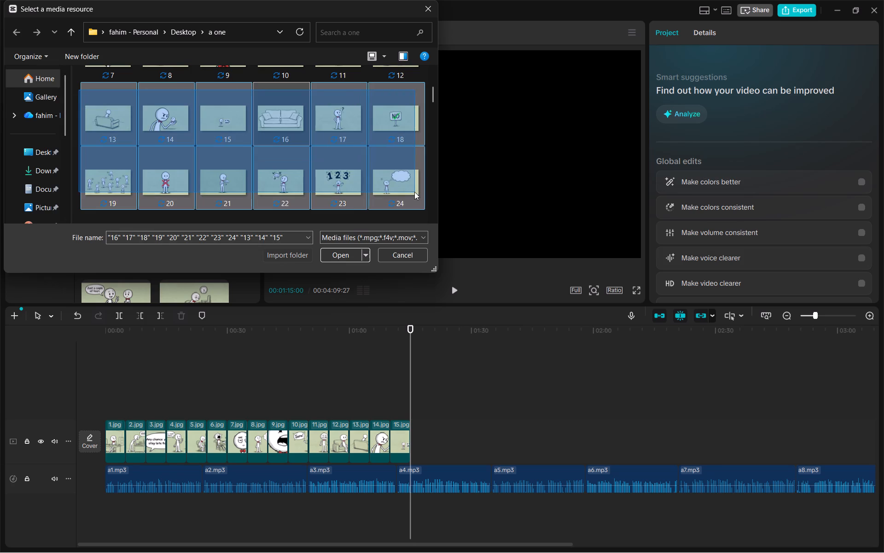
left_click_drag(414, 192, 415, 192)
scroll(415, 192, "down", 20)
scroll(415, 192, "down", 16)
scroll(415, 192, "up", 3)
scroll(415, 192, "down", 1)
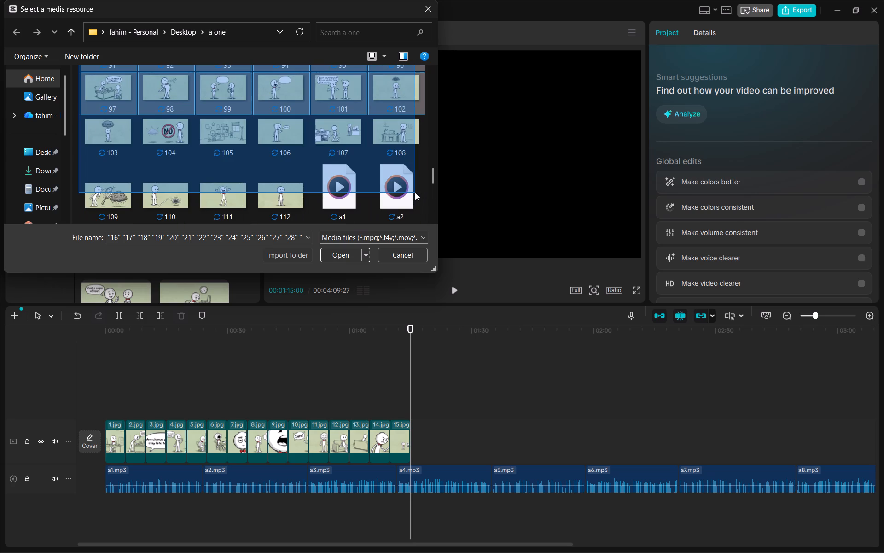
left_click_drag(415, 192, 407, 145)
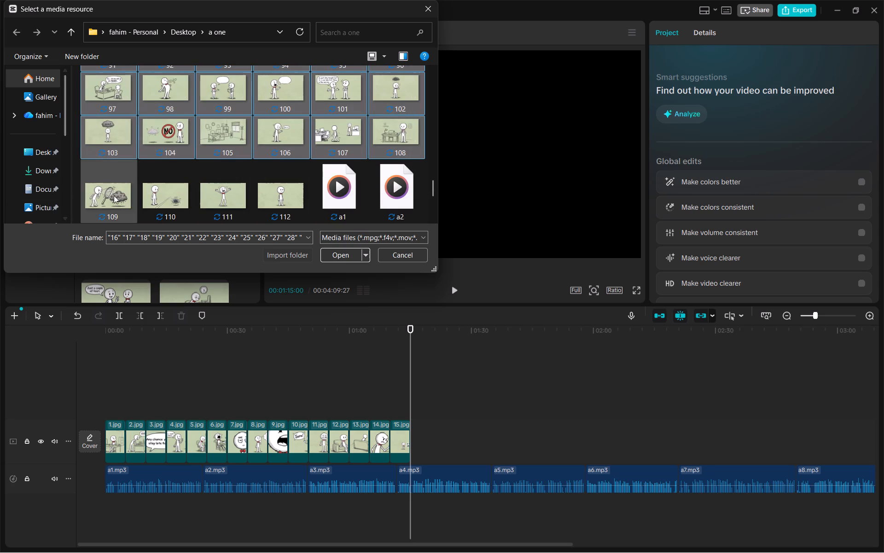
left_click(114, 195, "ctrl")
left_click(167, 196, "ctrl")
left_click(220, 192, "ctrl")
left_click(271, 194, "ctrl")
Exclude images 13, 14 and 15 from the selection and import images 16 to 112 into the project.
scroll(273, 194, "up", 5, "ctrl")
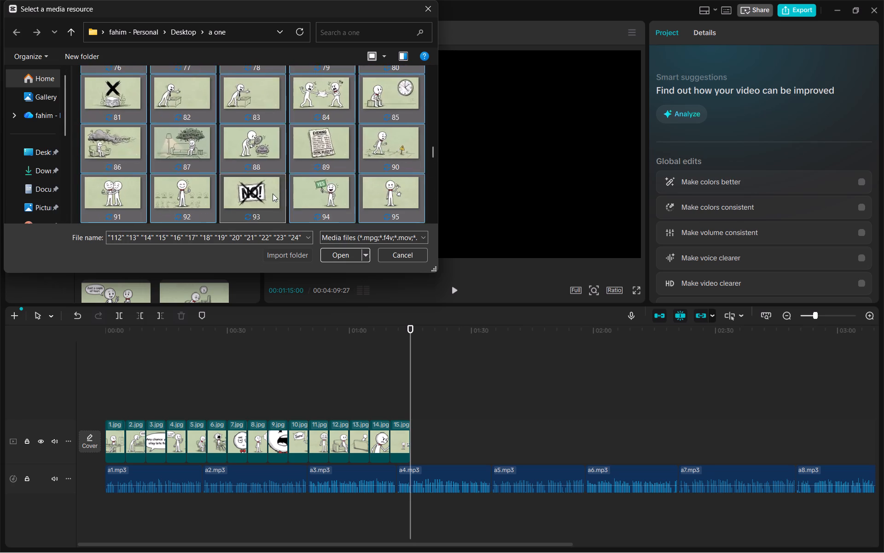
scroll(273, 194, "up", 9, "ctrl")
scroll(249, 176, "down", 5, "ctrl")
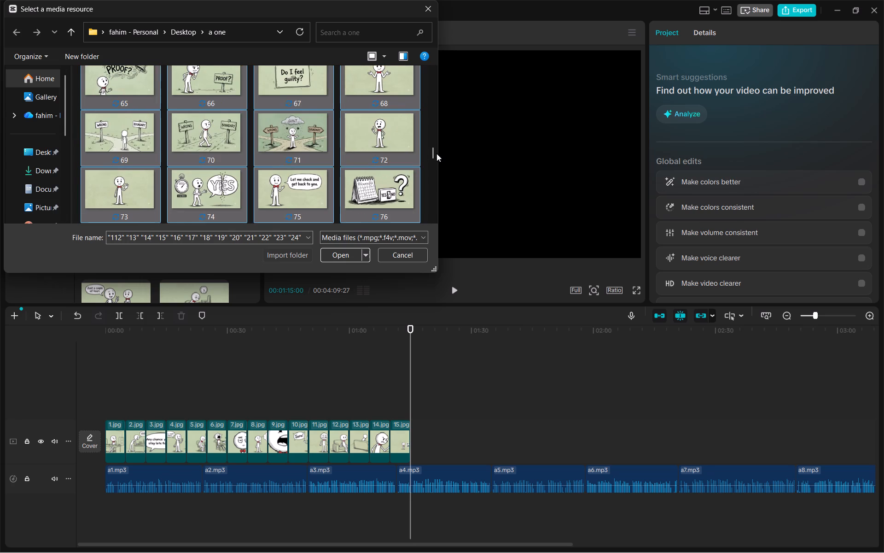
left_click_drag(434, 154, 433, 93, "ctrl")
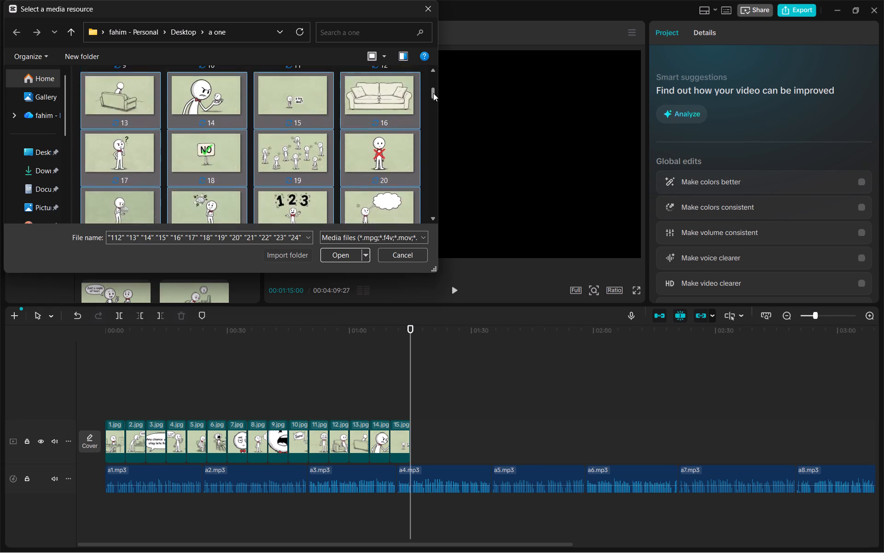
left_click_drag(433, 93, 437, 92, "ctrl")
left_click(144, 137, "ctrl")
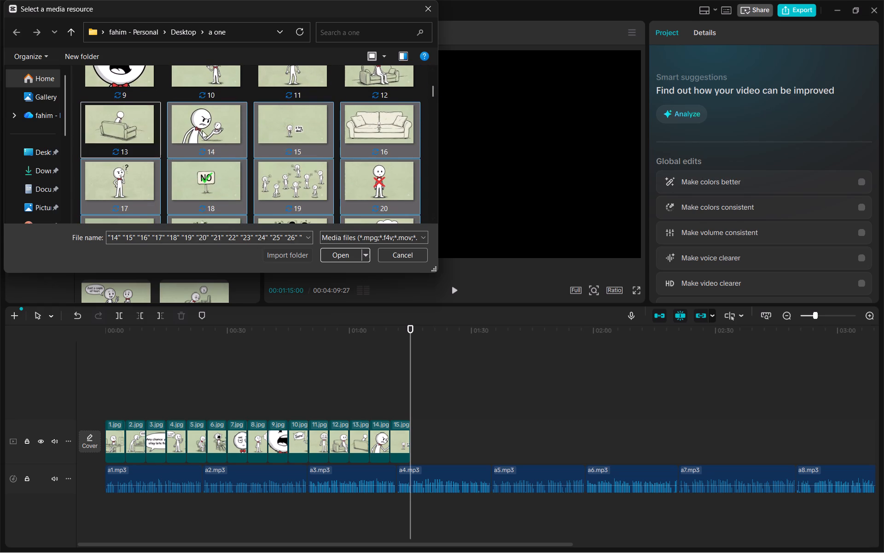
left_click(234, 124, "ctrl")
left_click(272, 120, "ctrl")
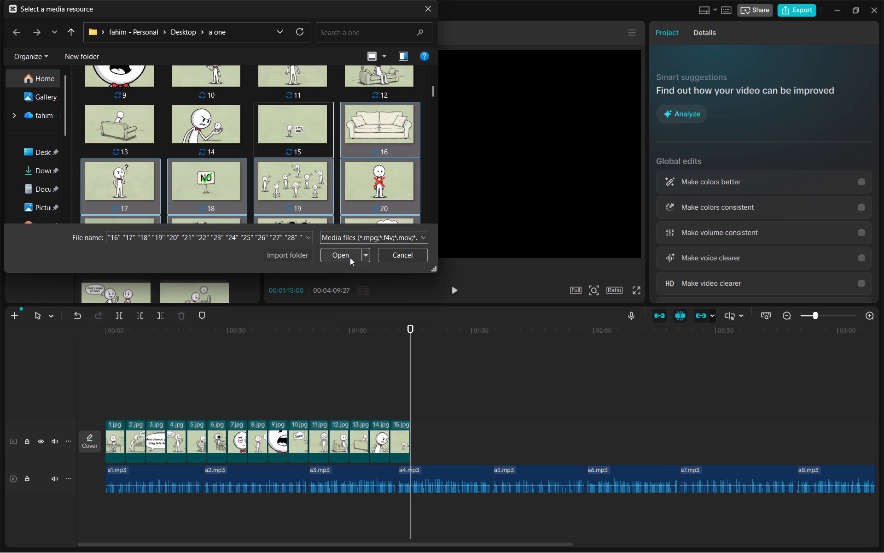
left_click(345, 255, "ctrl")
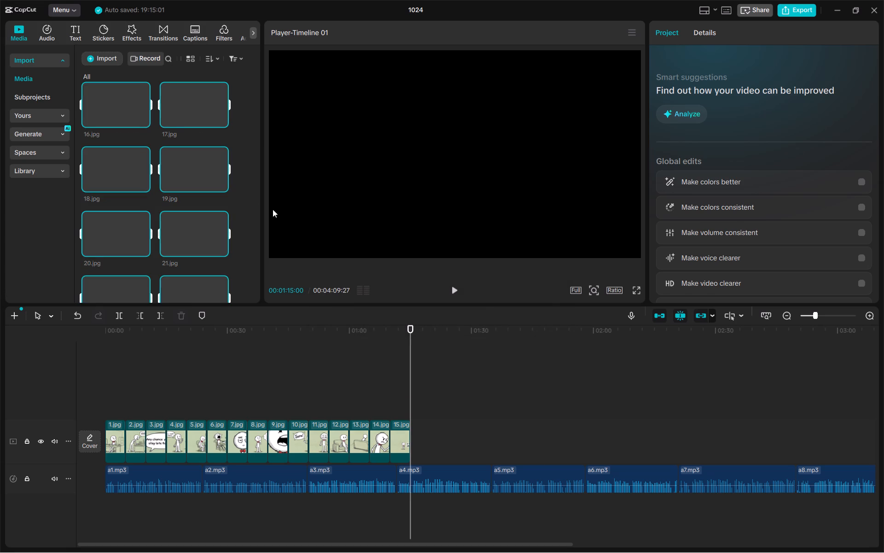
Add the imported images from 16.jpg onward to the video track directly after 15.jpg.
left_click_drag(107, 112, 422, 434)
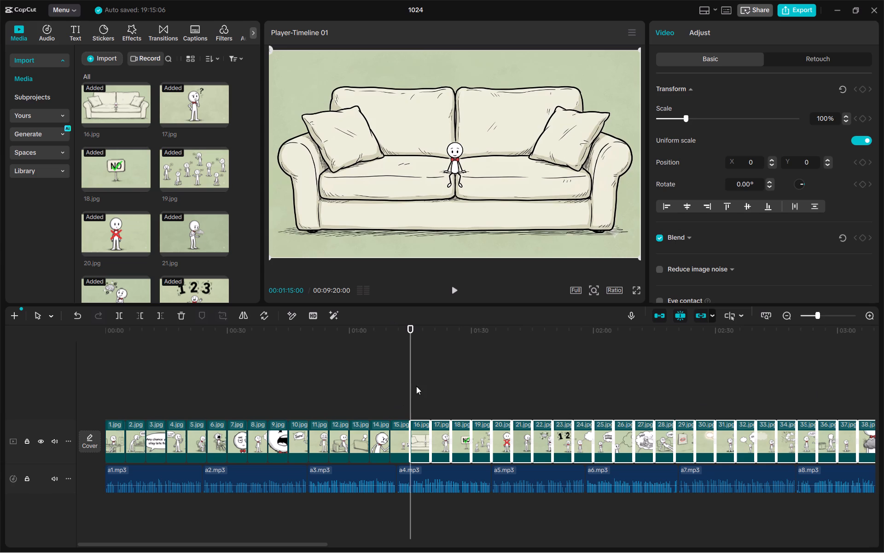
Move the playhead back to the beginning of the timeline at 00:00:00:00.
left_click_drag(408, 379, 95, 380)
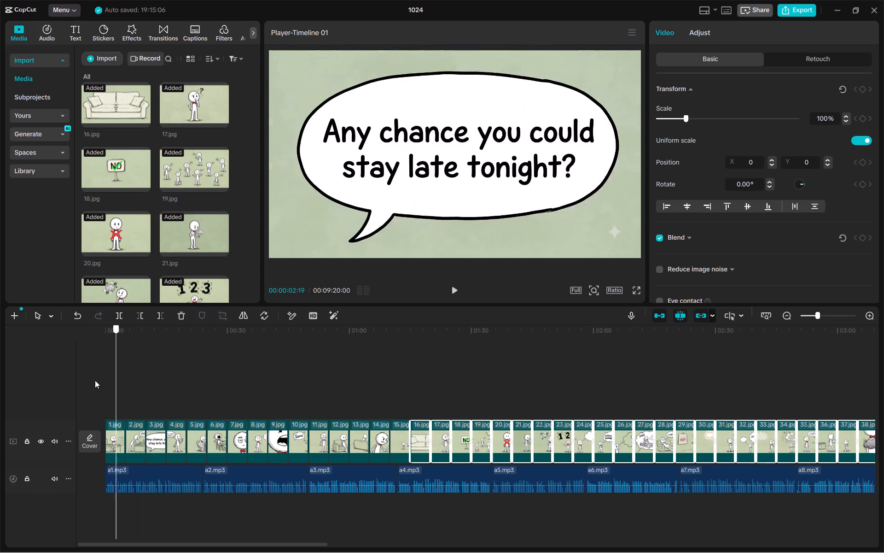
left_click_drag(95, 380, 41, 386)
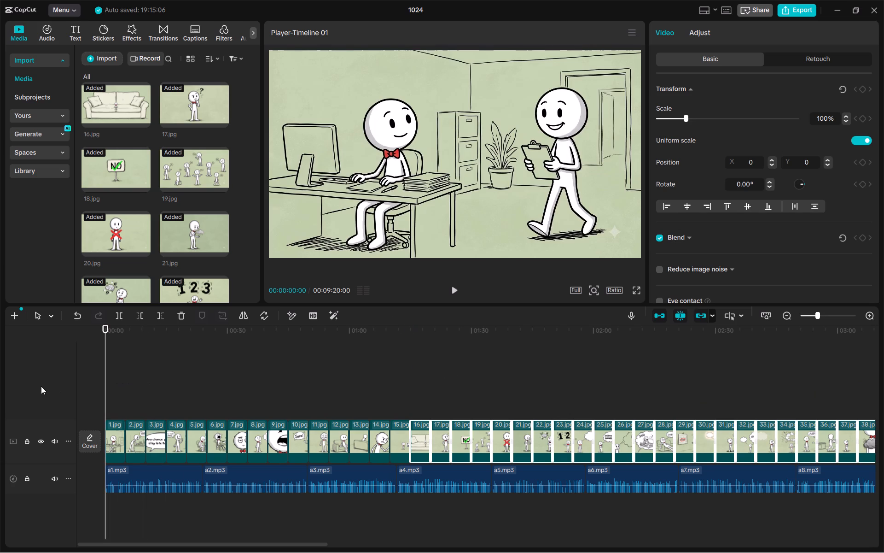
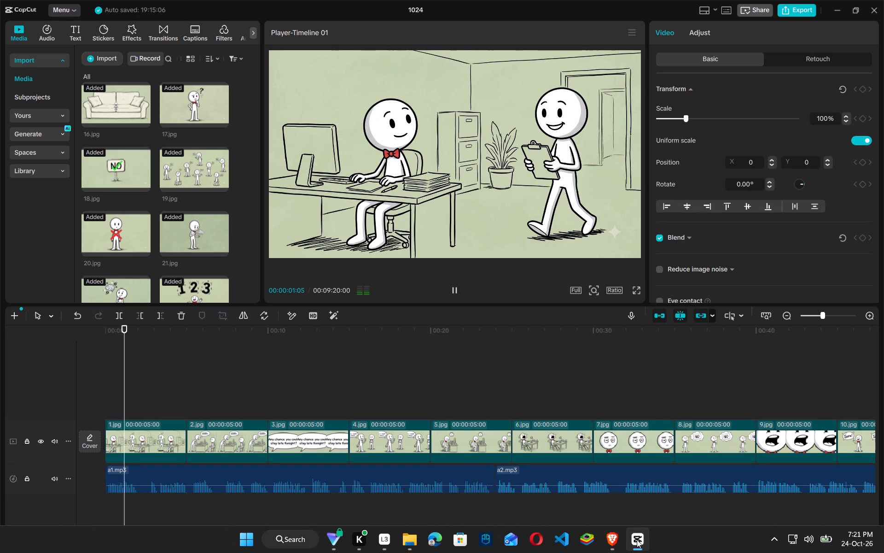
Pause the timeline preview during the opening 1.jpg scene.
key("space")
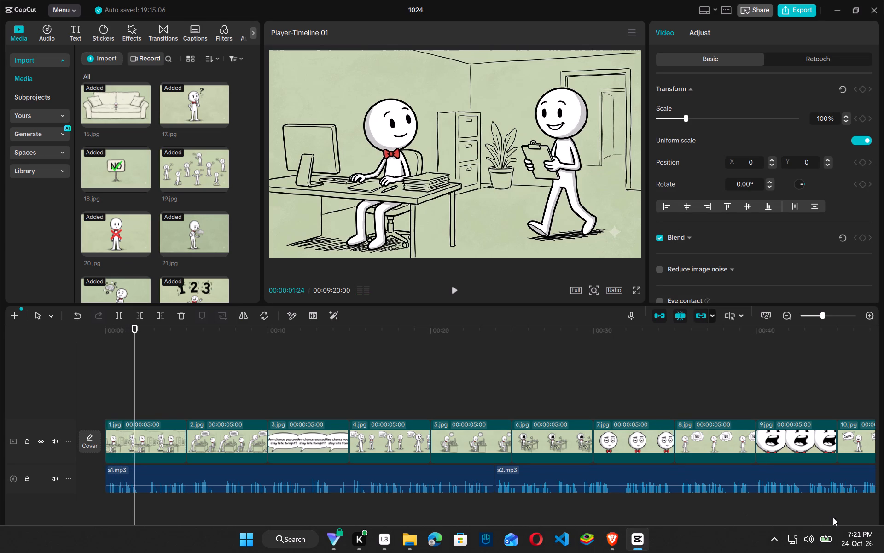
Turn on the computer's Bluetooth in the Windows quick settings and show its list of devices.
left_click(816, 538)
left_click(818, 531)
left_click(764, 317)
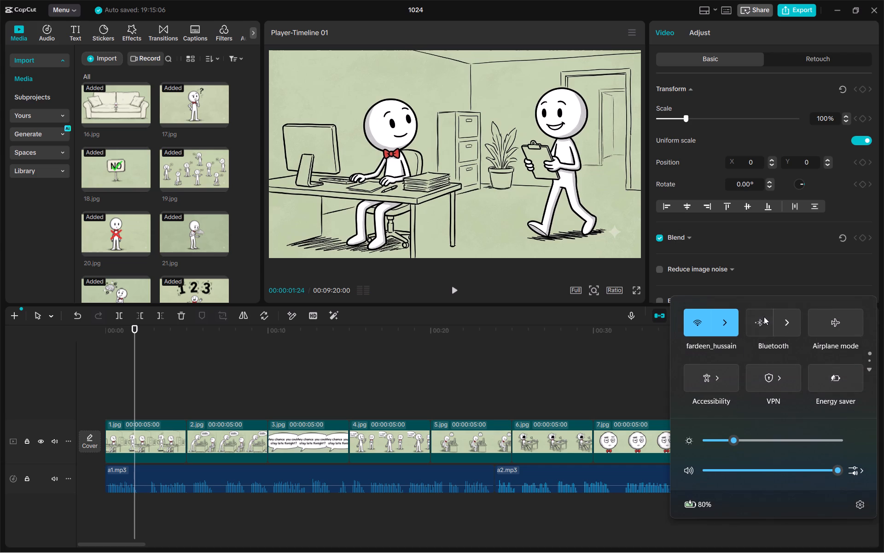
left_click(785, 325)
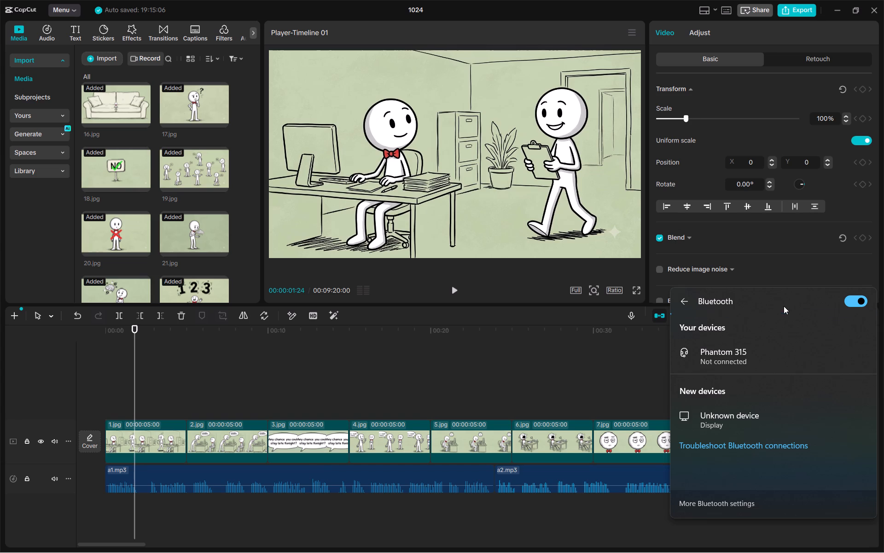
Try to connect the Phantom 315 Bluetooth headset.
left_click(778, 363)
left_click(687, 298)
Play a moment of the a1 narration and return the playhead to the start of the timeline.
left_click(452, 287)
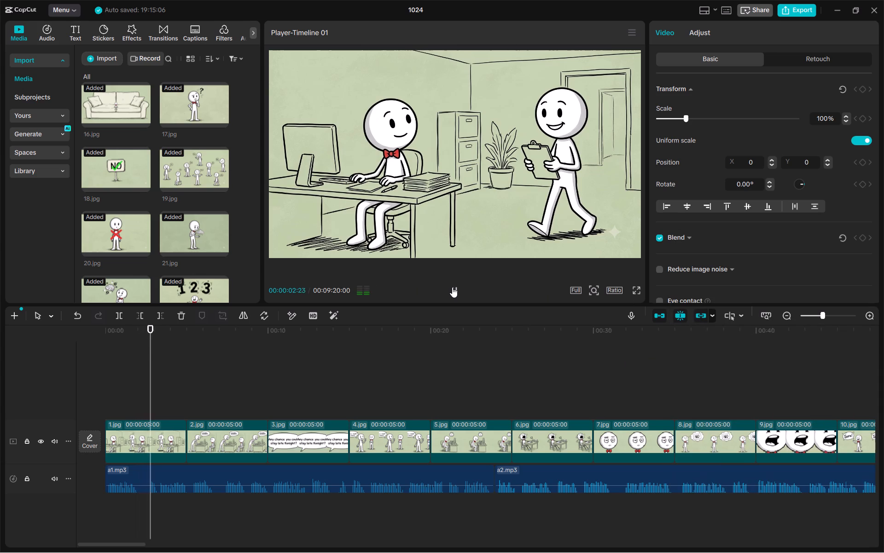
left_click(149, 352)
left_click_drag(146, 352, 32, 377)
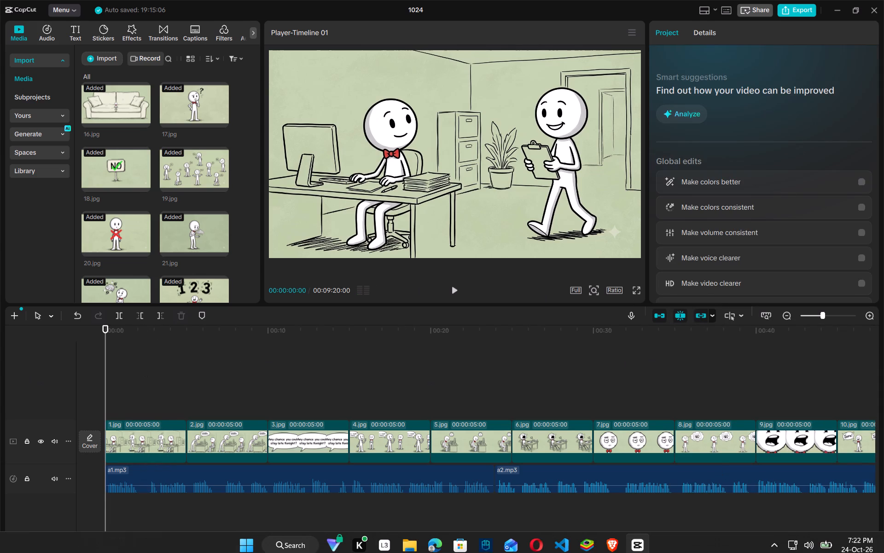
Restart the computer's Bluetooth by turning it off and on again, with its device list open.
left_click(832, 537)
left_click(763, 329)
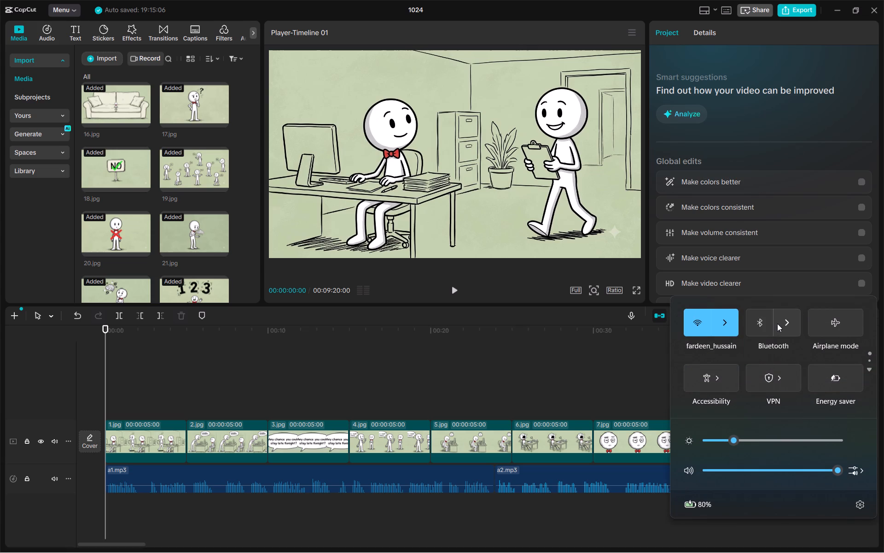
left_click(778, 323)
left_click(868, 302)
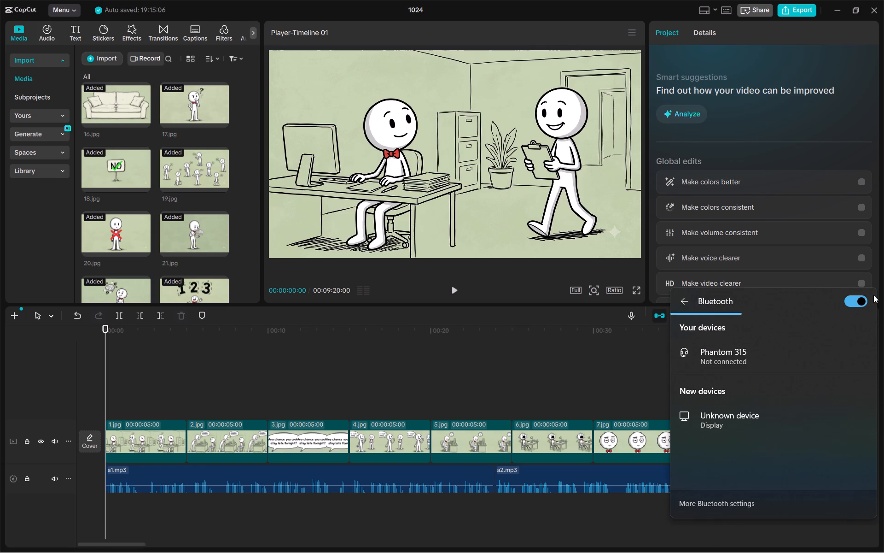
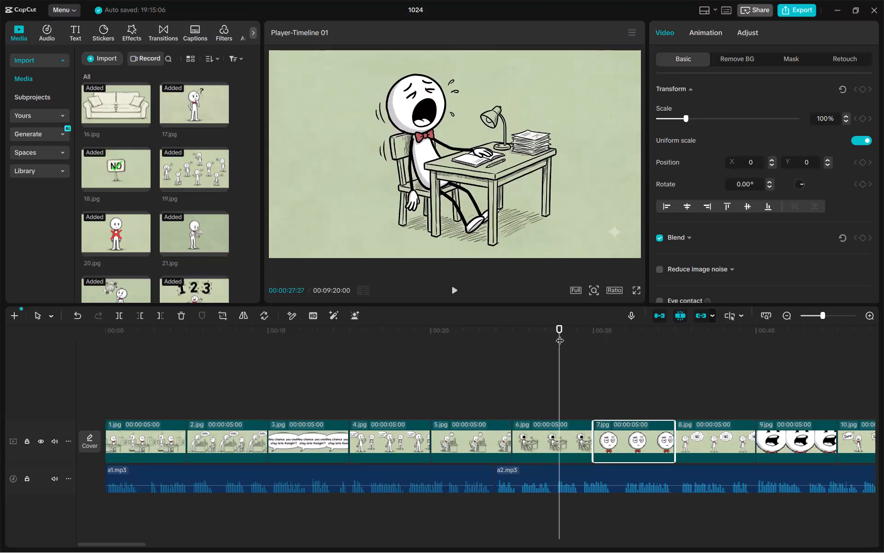
Return the playhead to the start of the timeline and check the Phantom 315 headset's Bluetooth connection.
left_click_drag(559, 335, 21, 378)
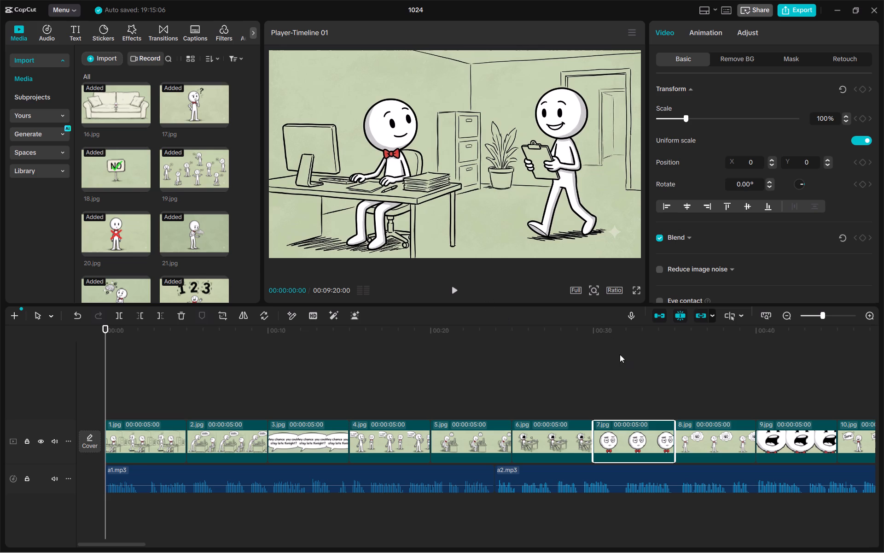
left_click(820, 538)
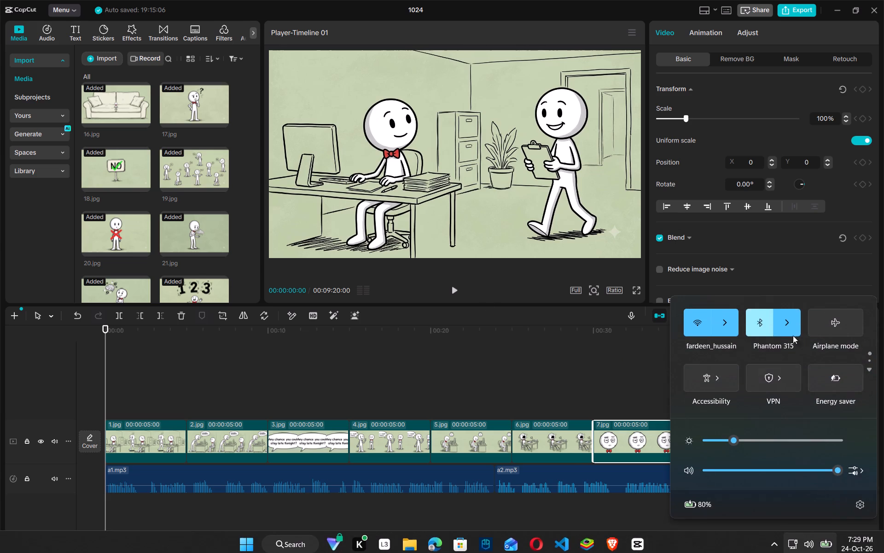
left_click(791, 321)
Test the sound by playing a moment from about 30 seconds, then return the playhead to the timeline start.
left_click(597, 384)
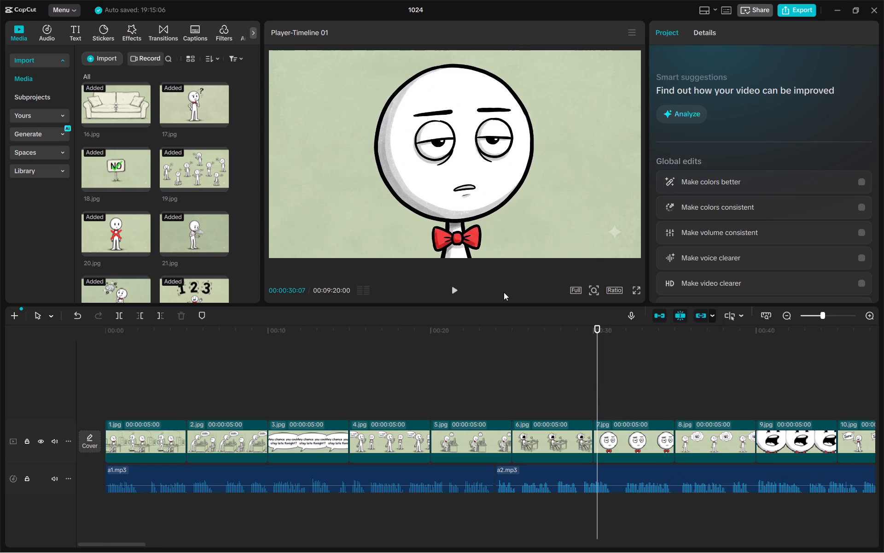
left_click(446, 288)
left_click(450, 289)
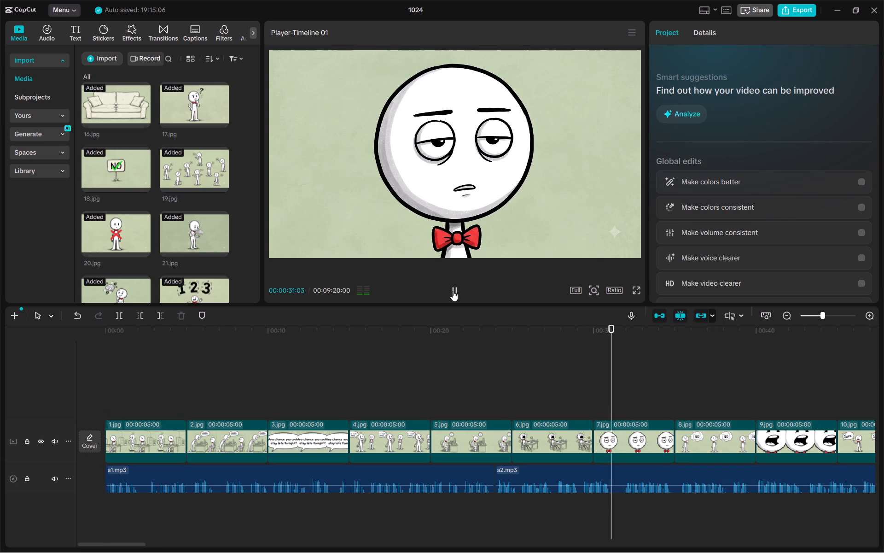
left_click(280, 361)
left_click_drag(279, 361, 63, 407)
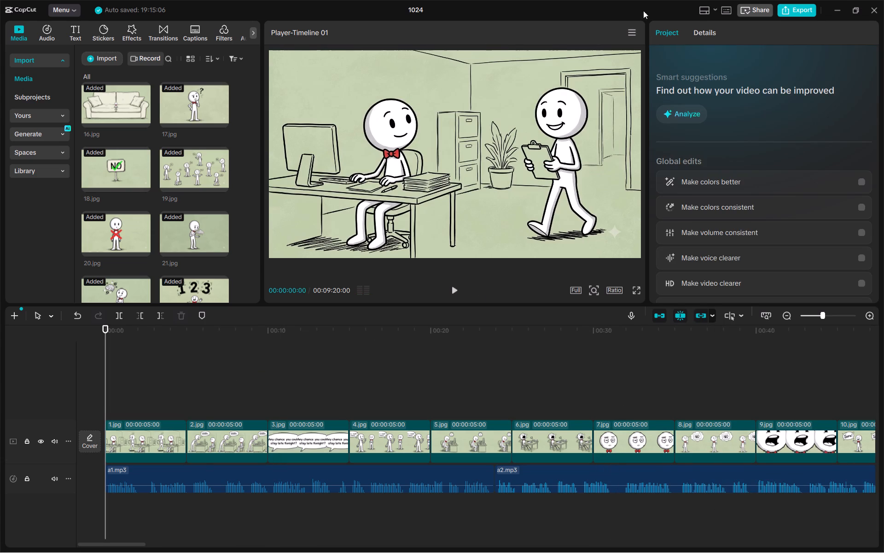
Listen to the opening of the a1 narration and trim the end of 1.jpg to about 21 frames.
left_click(454, 286)
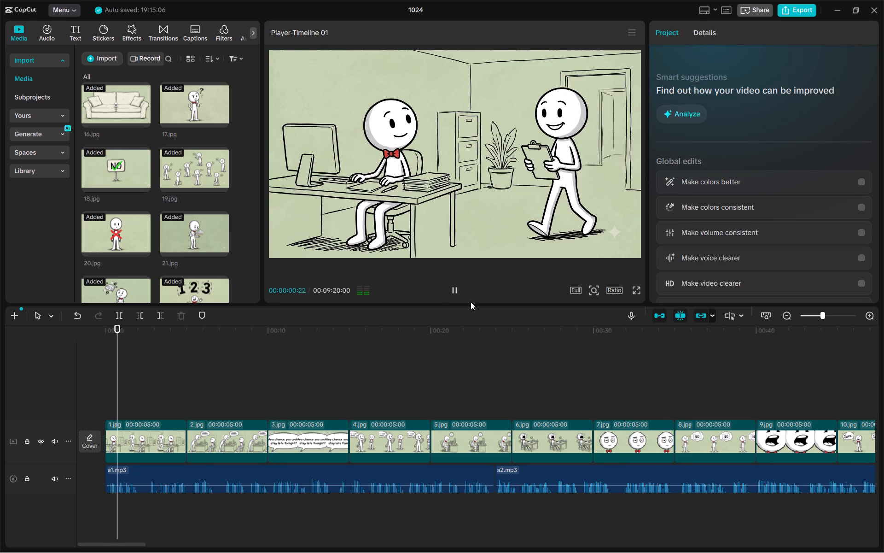
key("space")
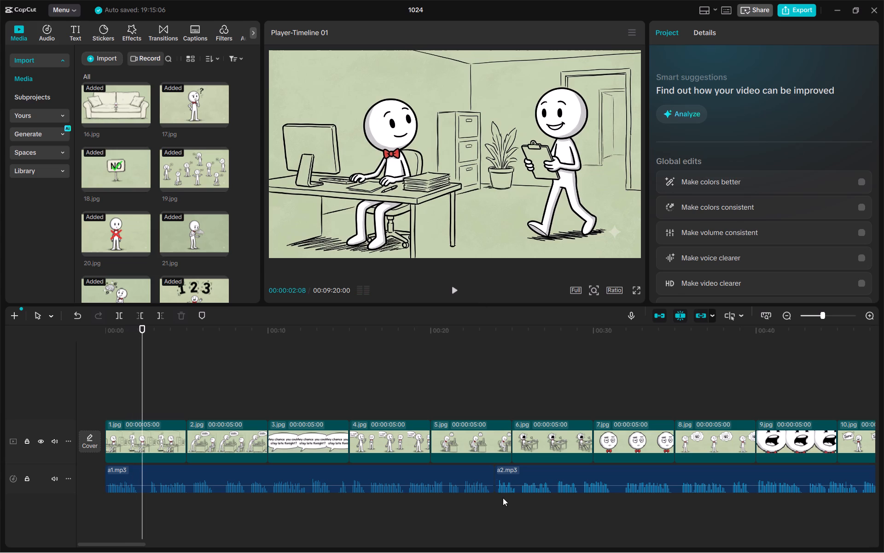
left_click(153, 435)
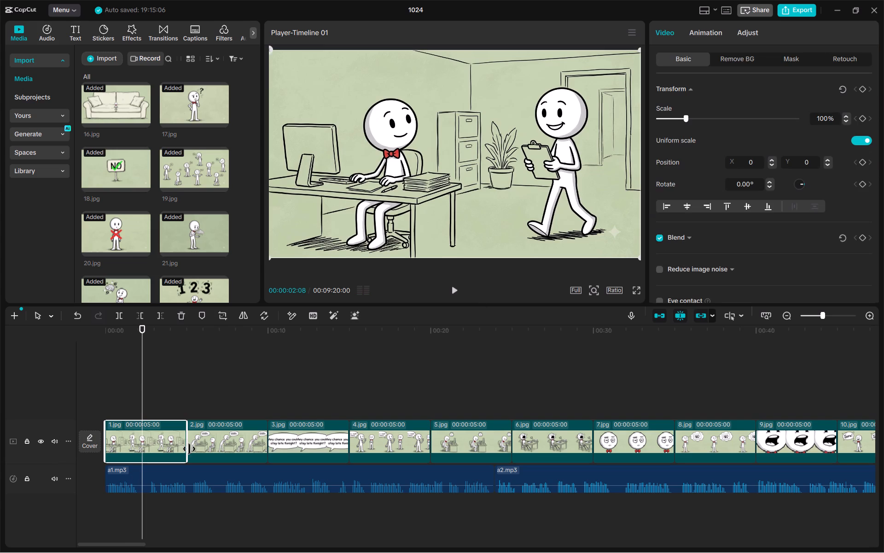
left_click_drag(187, 447, 121, 459)
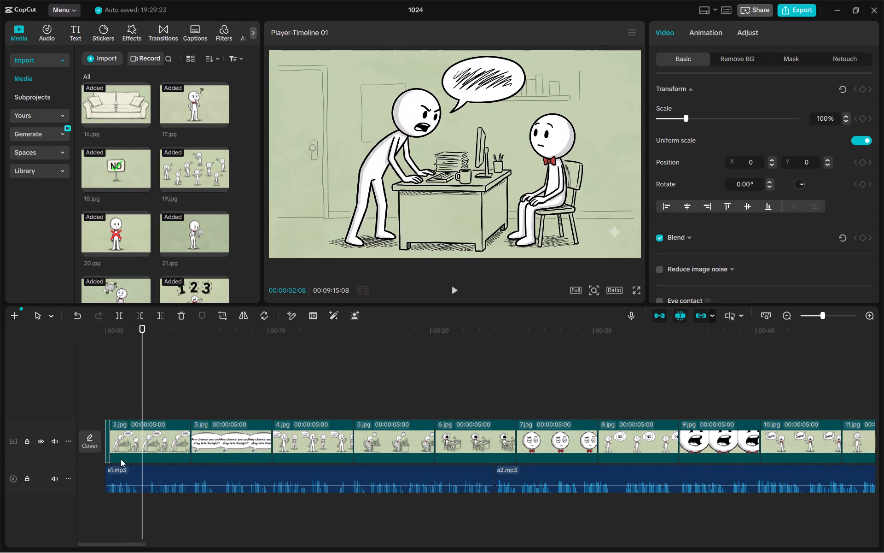
left_click_drag(121, 459, 114, 453)
left_click_drag(109, 444, 116, 446)
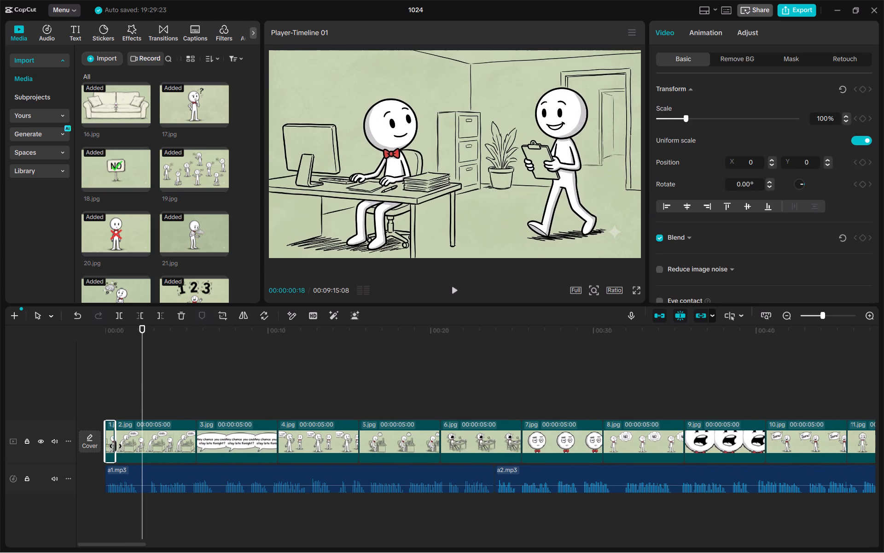
left_click_drag(116, 446, 116, 446)
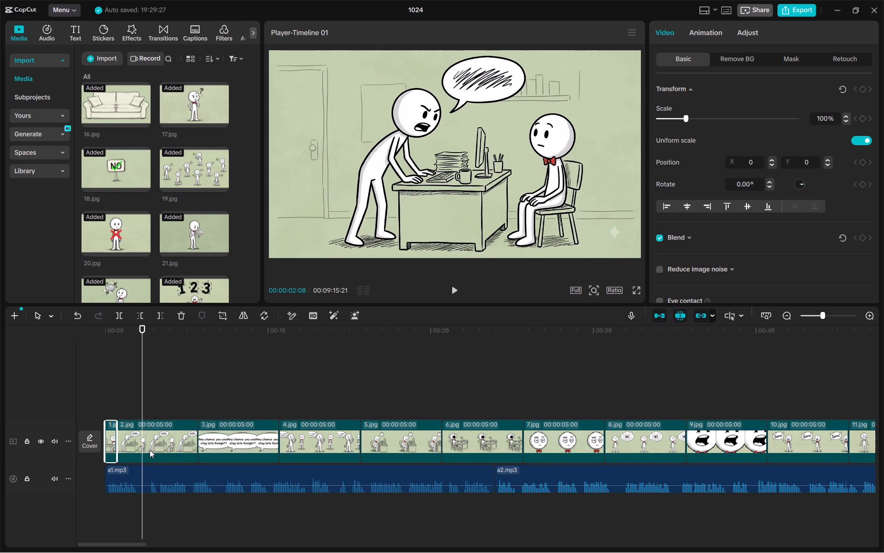
Play the a1 narration from the start to 00:00:02:14 and cut off the rest of 2.jpg there.
left_click(127, 385)
left_click_drag(127, 385, 62, 394)
key("space")
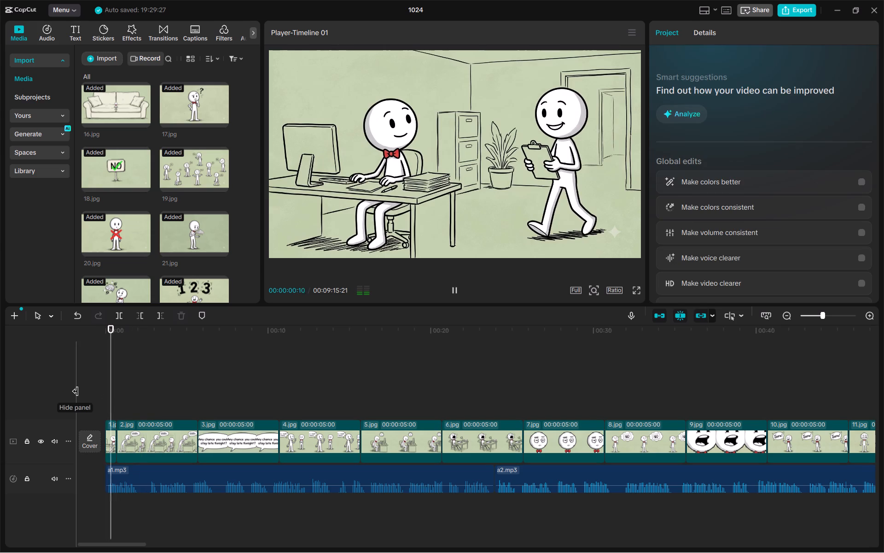
key("space")
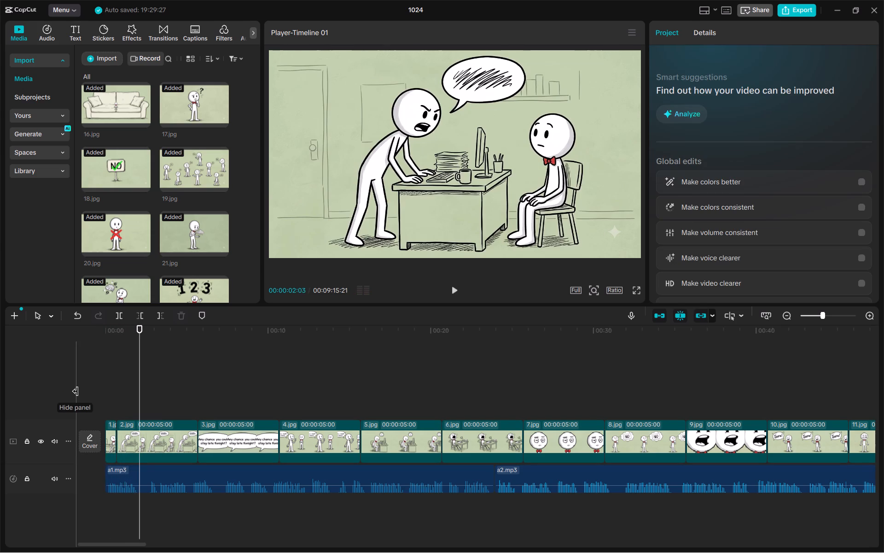
key("space")
key("space")
key("space")
key("space")
left_click(174, 442)
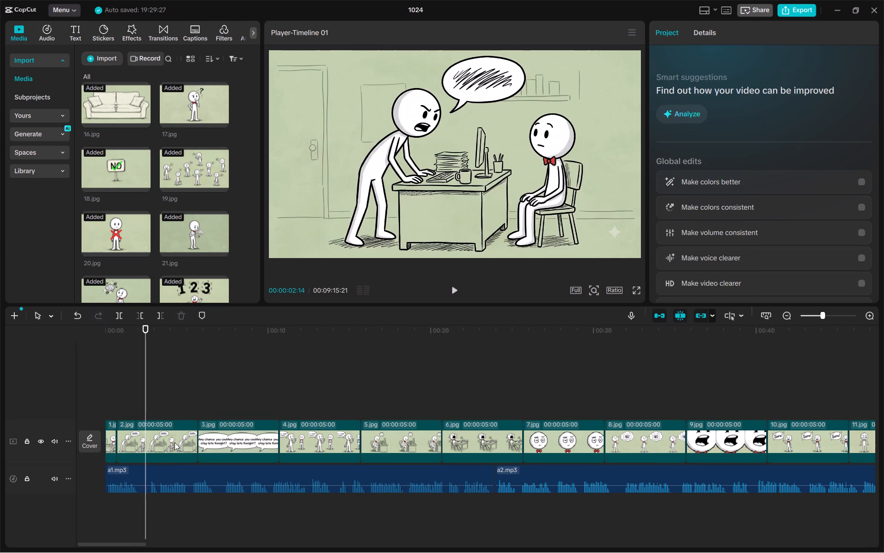
left_click(158, 319)
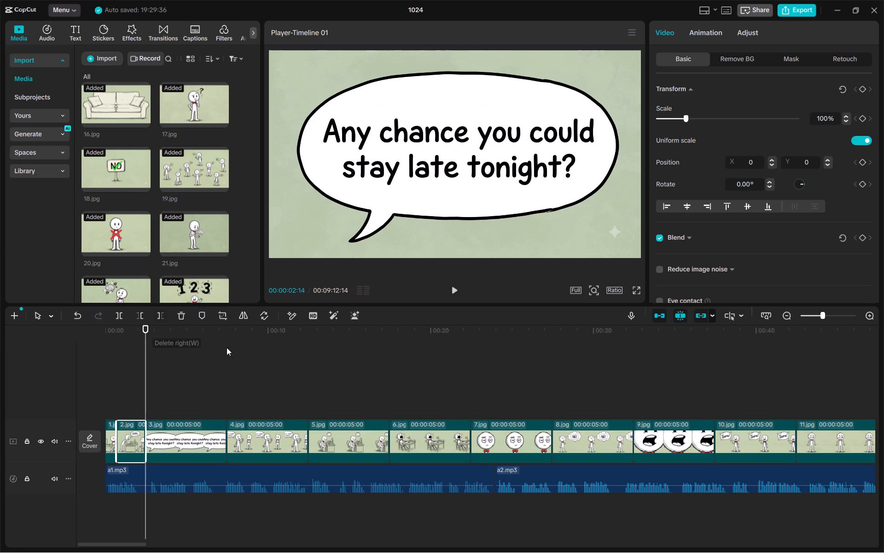
Listen through the "stay late tonight?" line and trim 3.jpg to end at 00:00:05:06.
key("space")
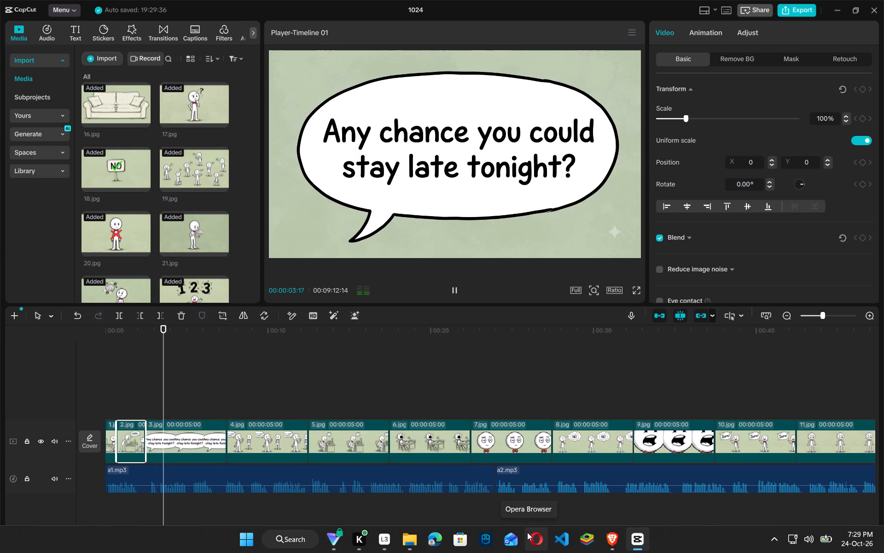
key("space")
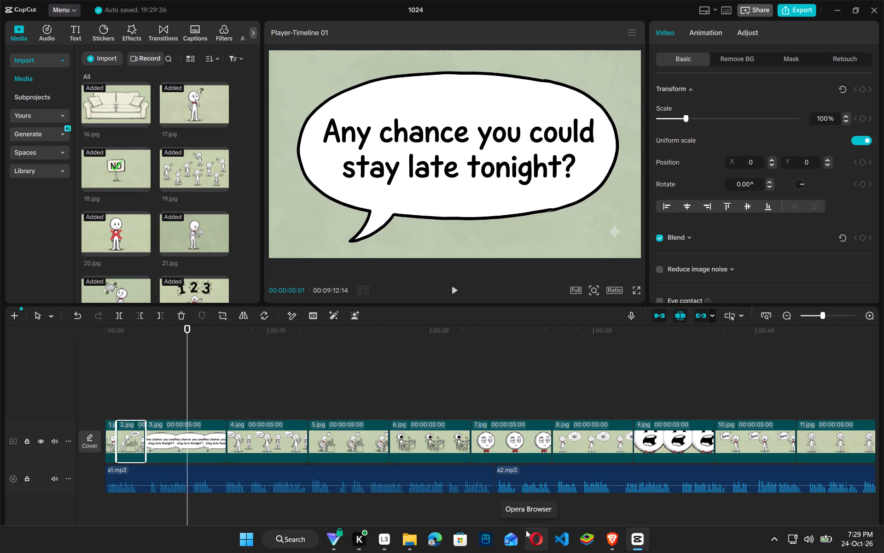
left_click(187, 391)
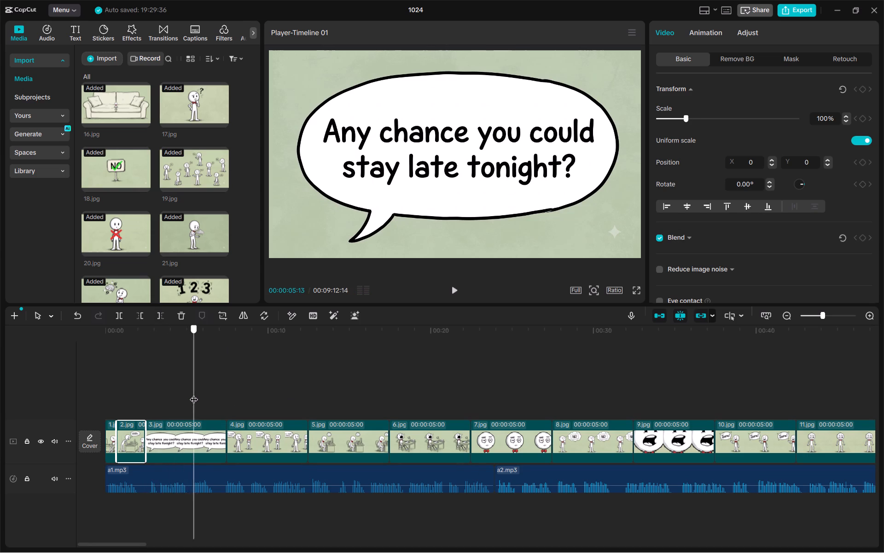
left_click(201, 440)
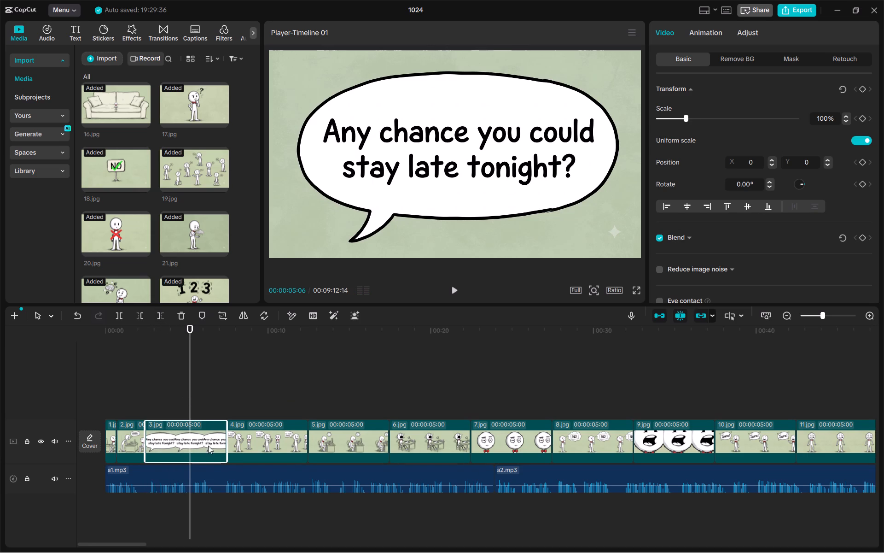
left_click_drag(226, 449, 190, 449)
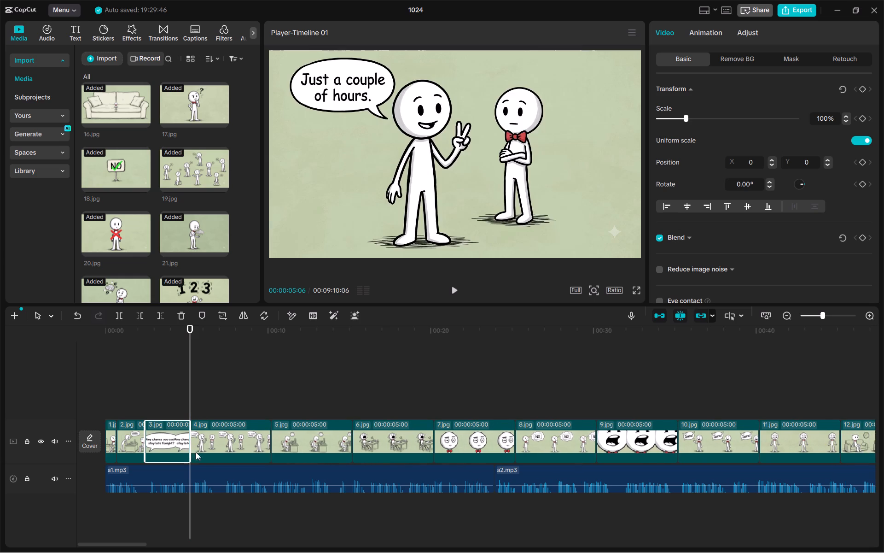
Listen through the "Just a couple of hours." line and trim 4.jpg to end at 00:00:07:02.
key("space")
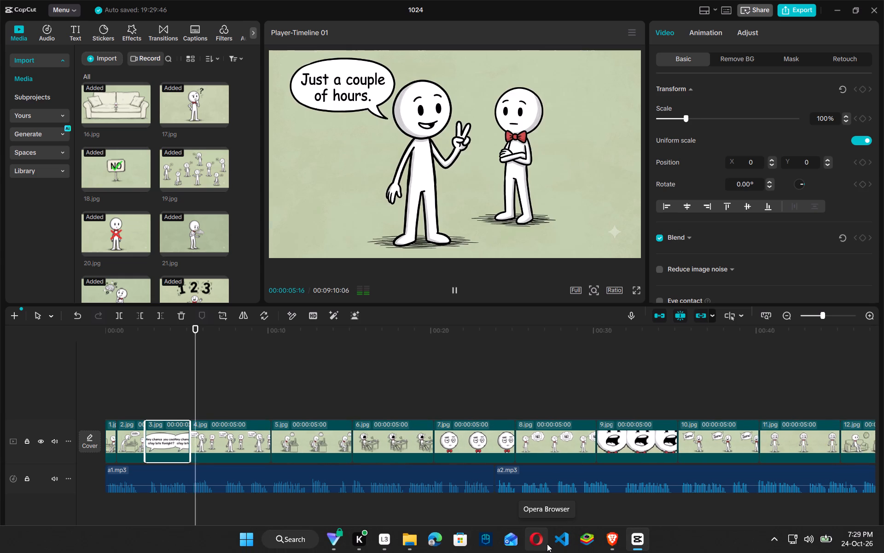
key("space")
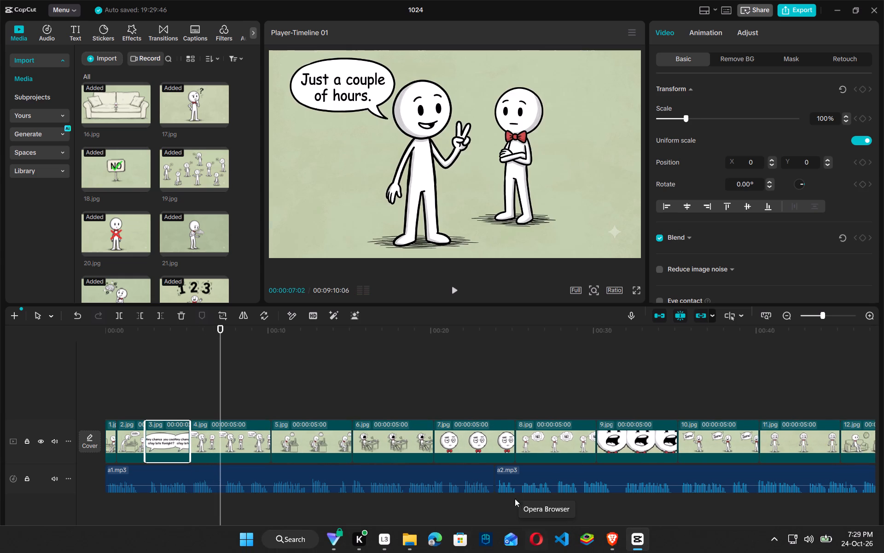
left_click(241, 436)
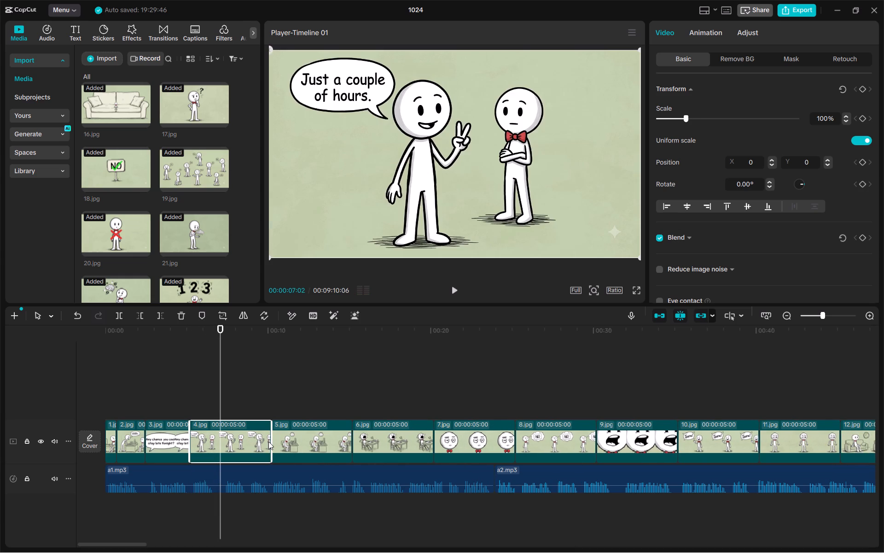
left_click_drag(272, 441, 218, 450)
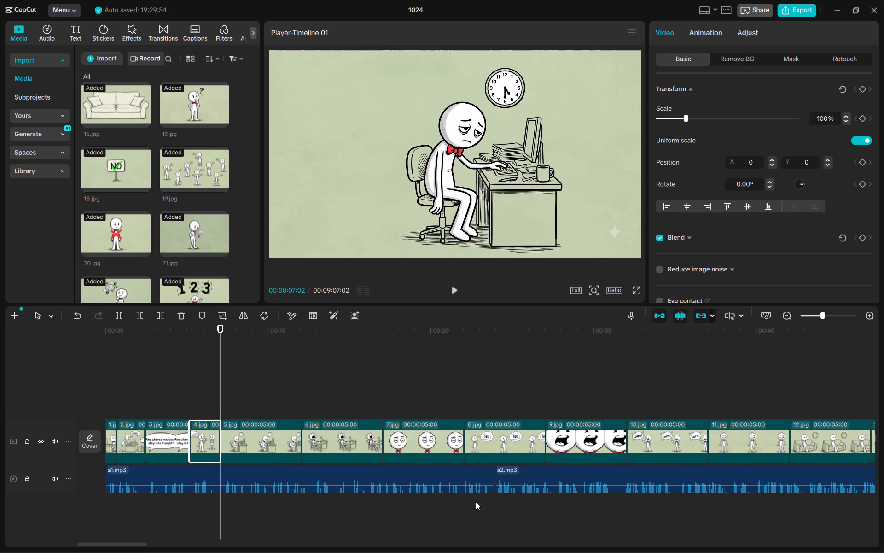
Check the storyboard in Claude, play the narration to about 00:00:08:23, and trim 5.jpg to end at about 00:00:07:23.
left_click(611, 541)
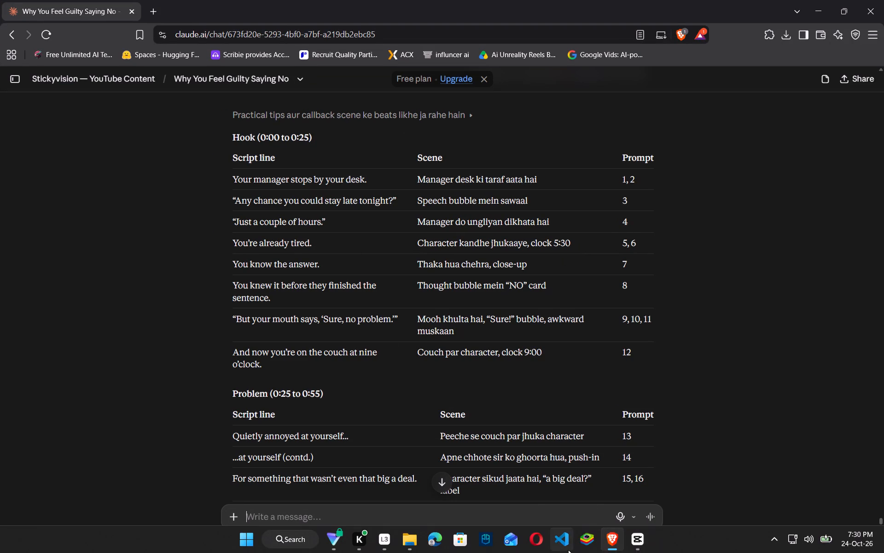
left_click(640, 539)
key("space")
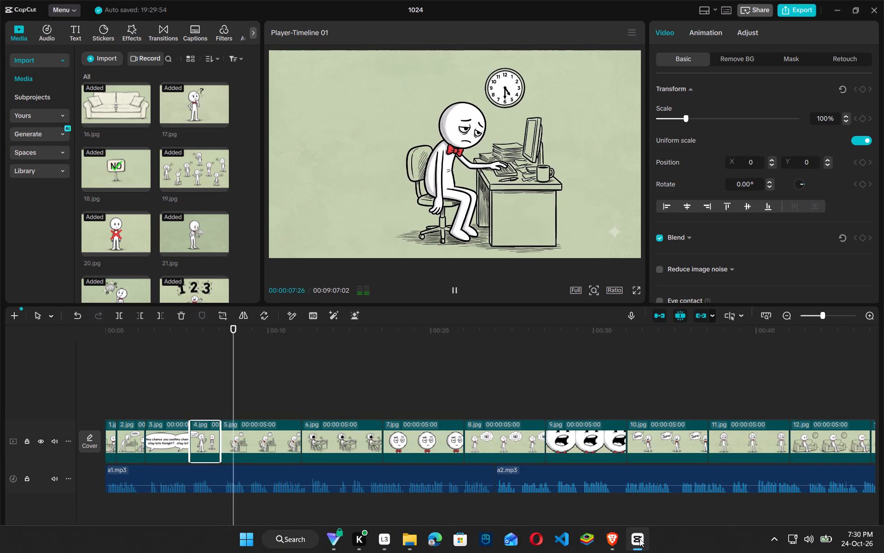
key("space")
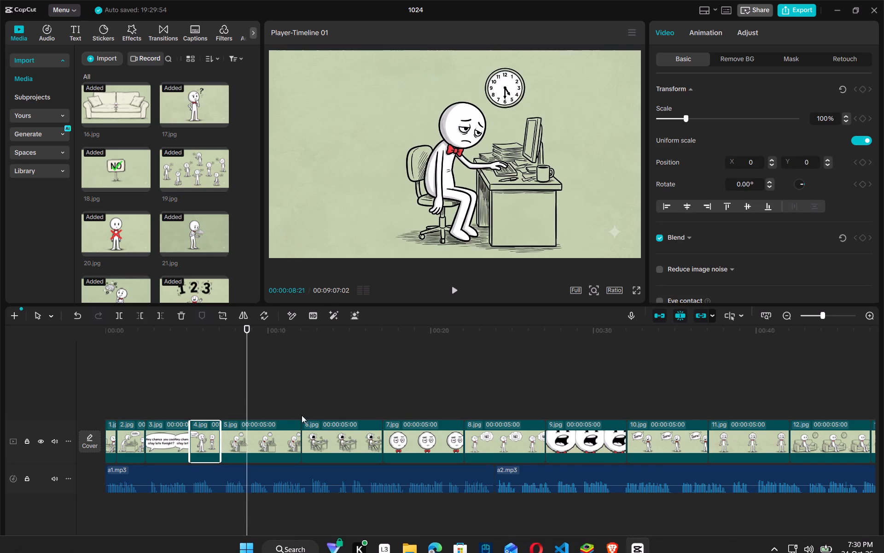
left_click(248, 388)
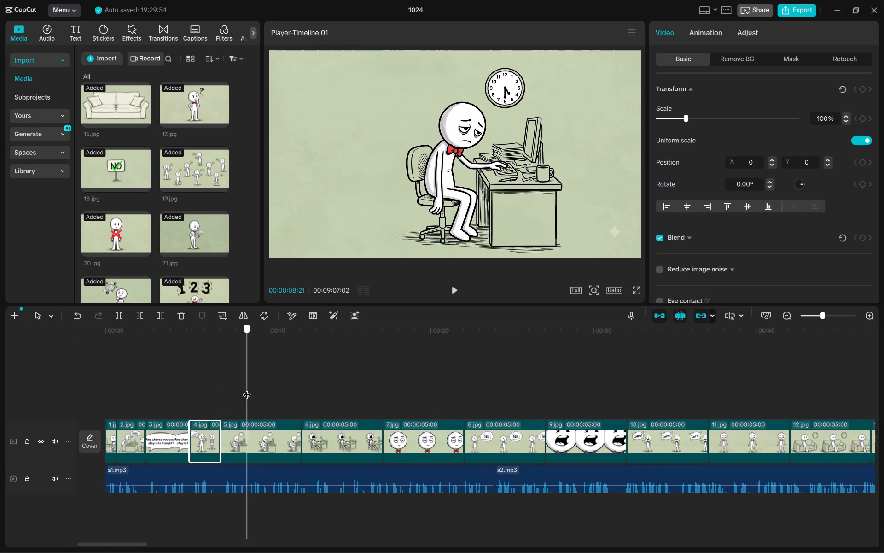
left_click(258, 432)
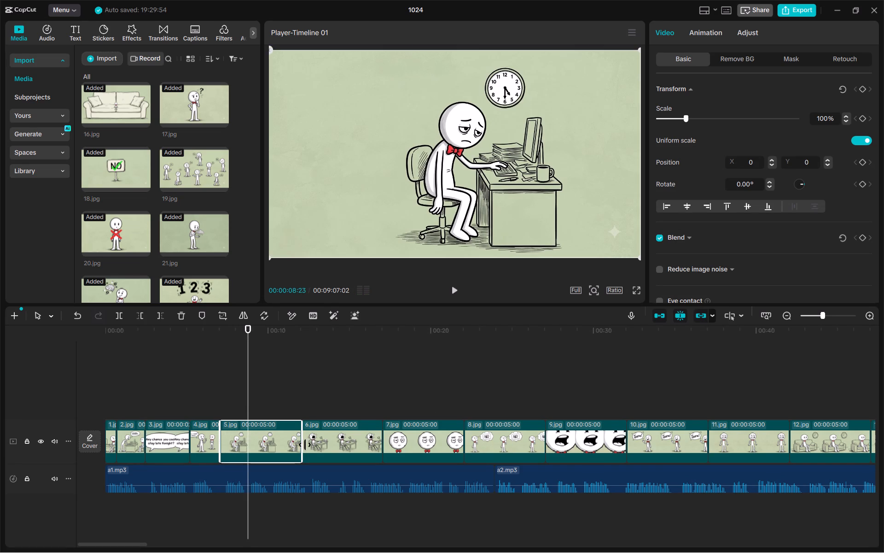
left_click_drag(303, 444, 234, 445)
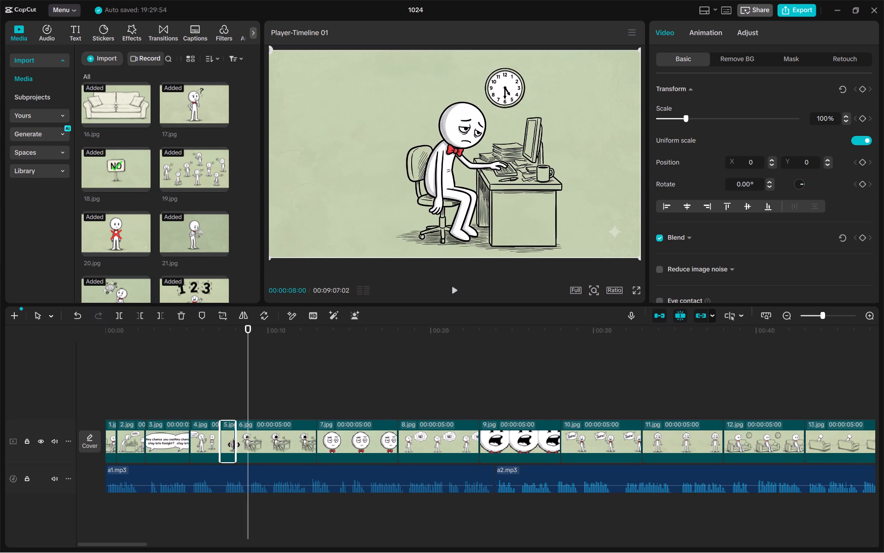
left_click_drag(234, 445, 230, 445)
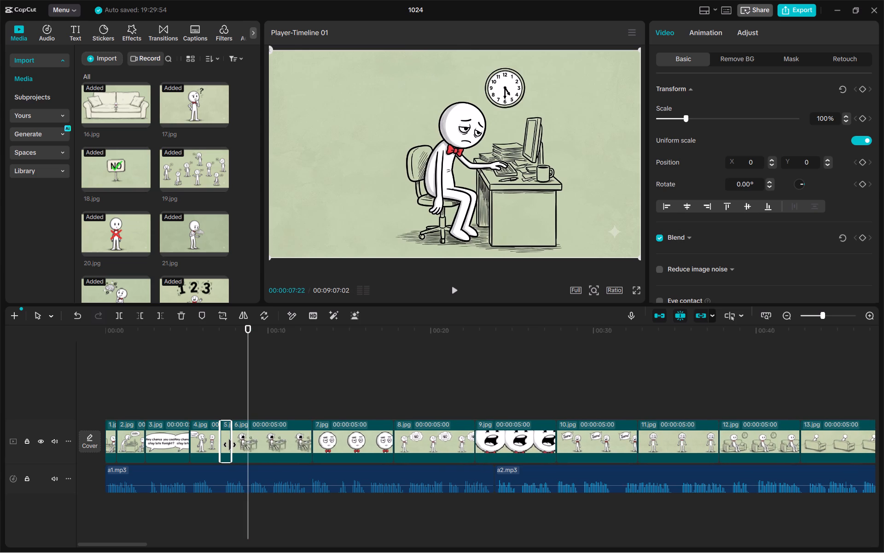
left_click_drag(230, 445, 230, 445)
Trim 6.jpg so it ends at the playhead, 00:00:08:23.
left_click(292, 441)
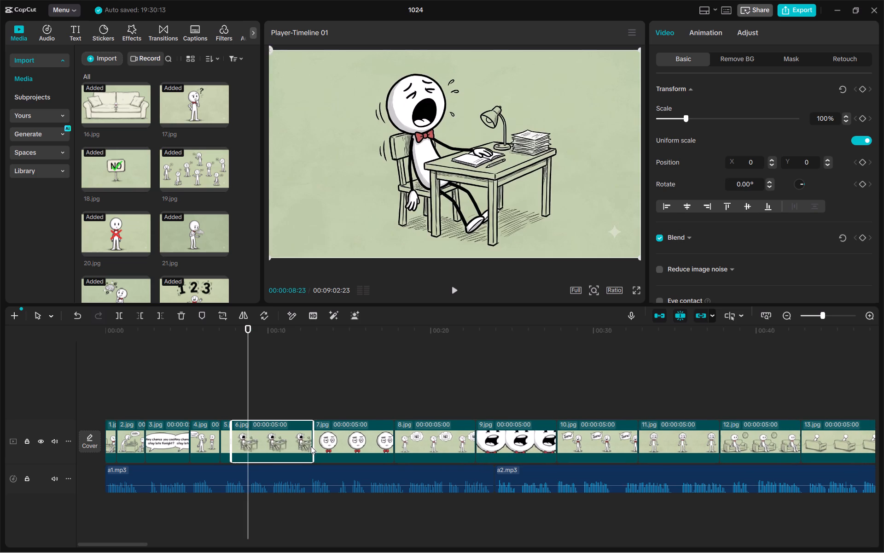
left_click_drag(308, 446, 310, 446)
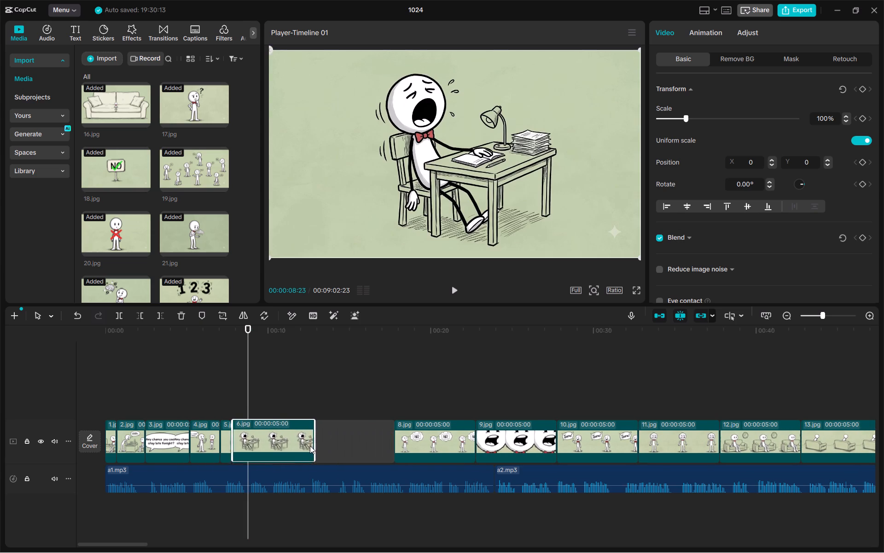
left_click_drag(310, 446, 281, 461)
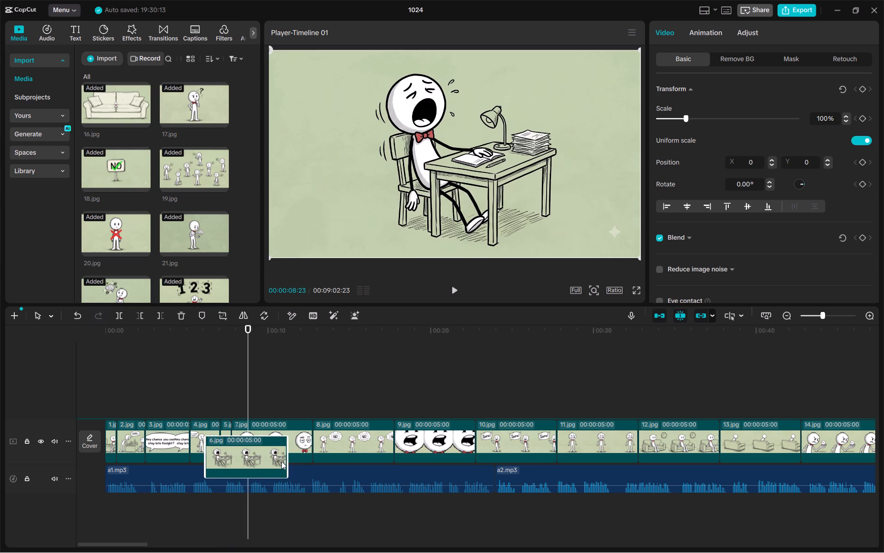
left_click_drag(281, 461, 254, 446)
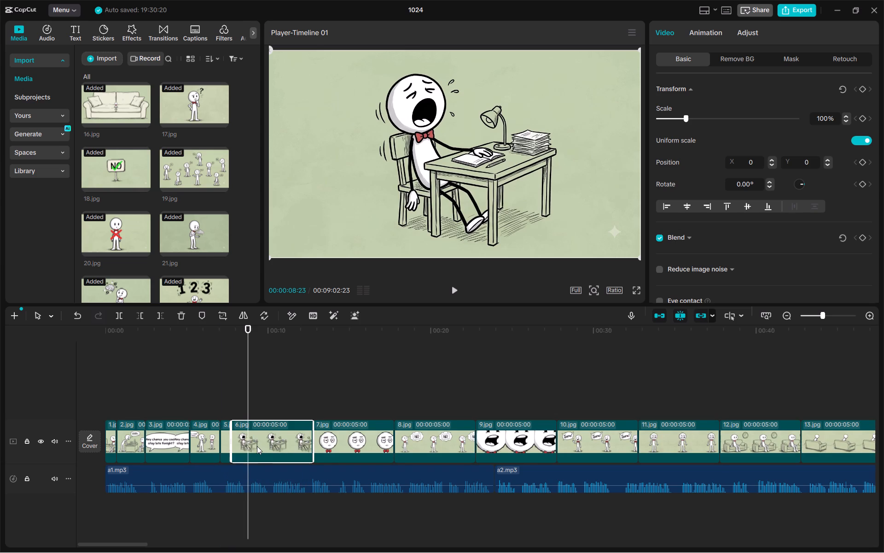
left_click_drag(313, 442, 246, 443)
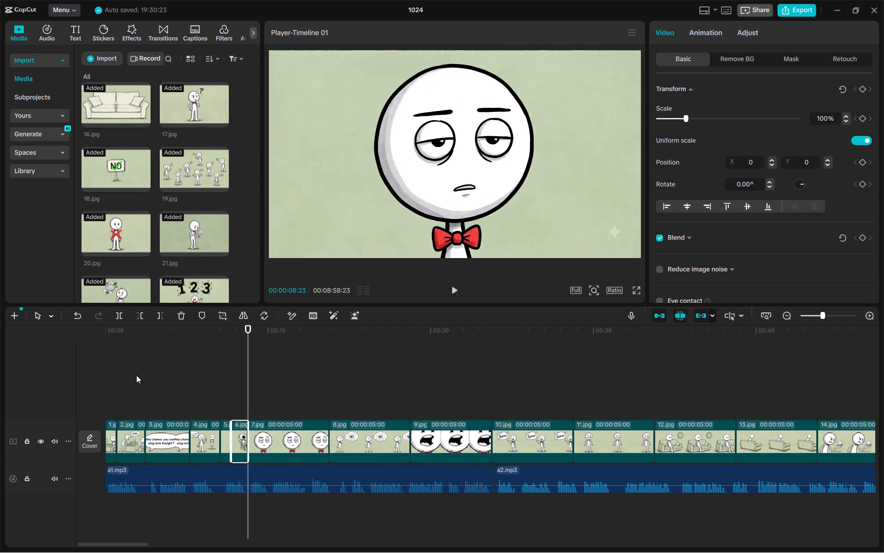
left_click(197, 402)
key("space")
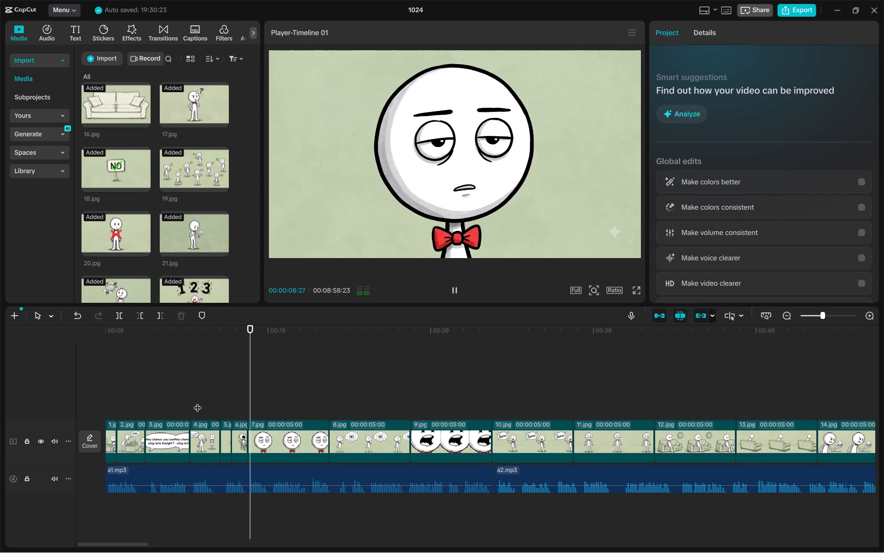
key("space")
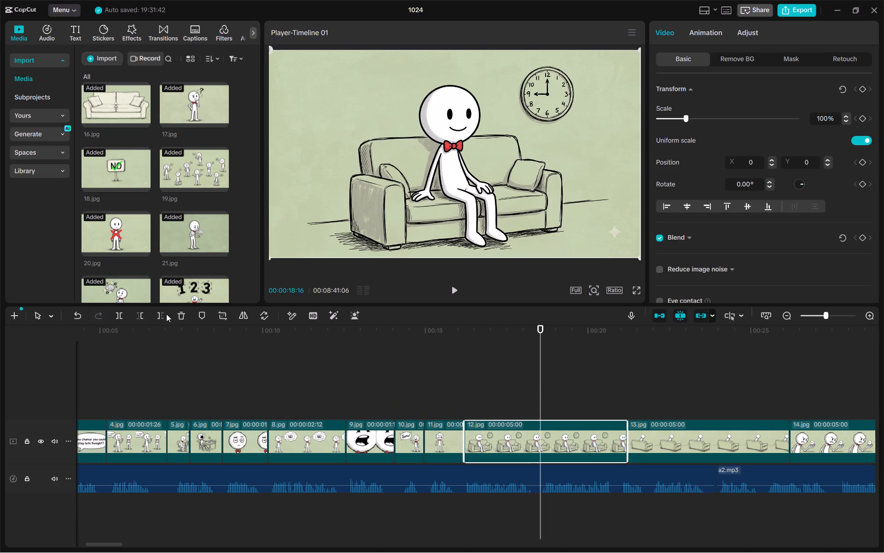
left_click(162, 315)
Check Claude's storyboard for the scenes of prompts 13 and 14 and listen through the "Quietly annoyed at yourself" narration.
left_click(611, 540)
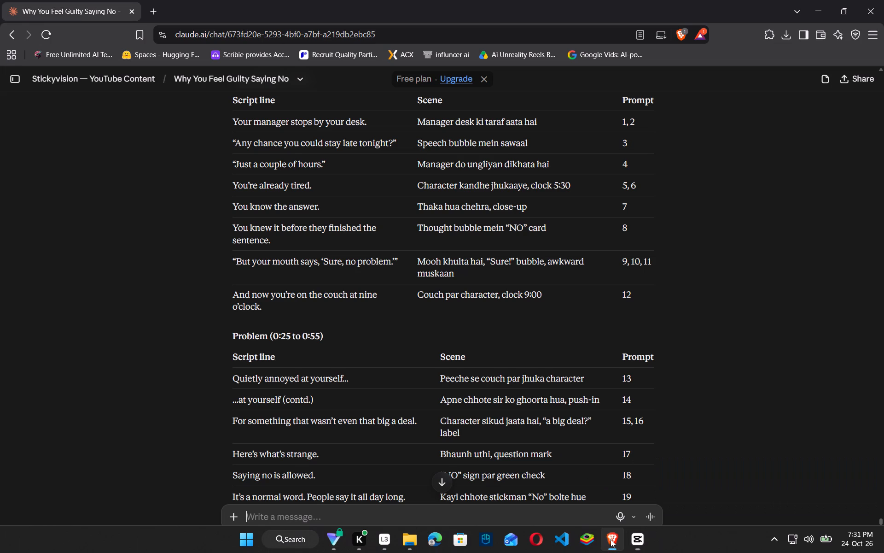
scroll(570, 351, "down", 2)
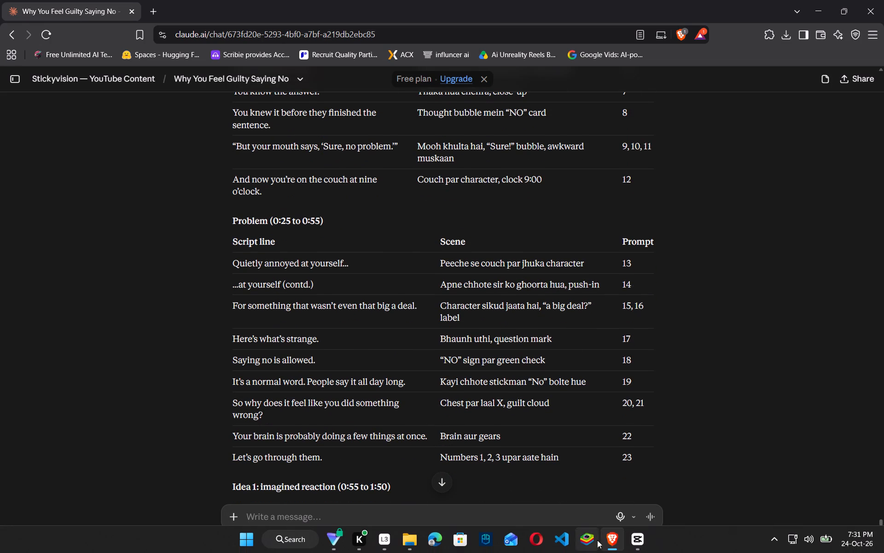
left_click(632, 539)
key("space")
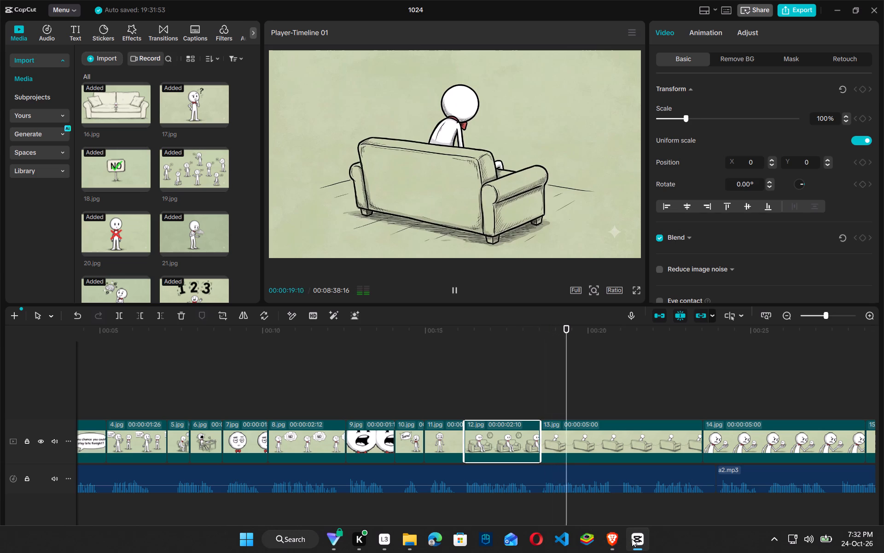
key("space")
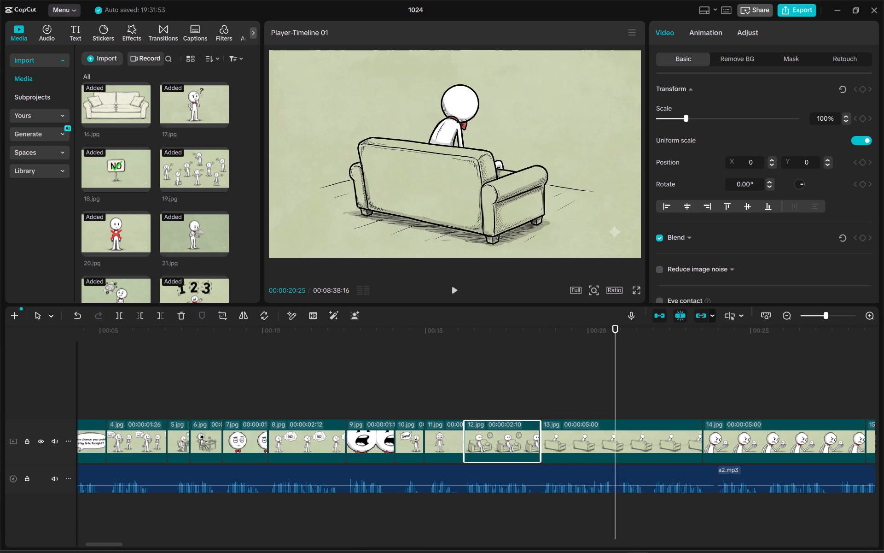
left_click(610, 541)
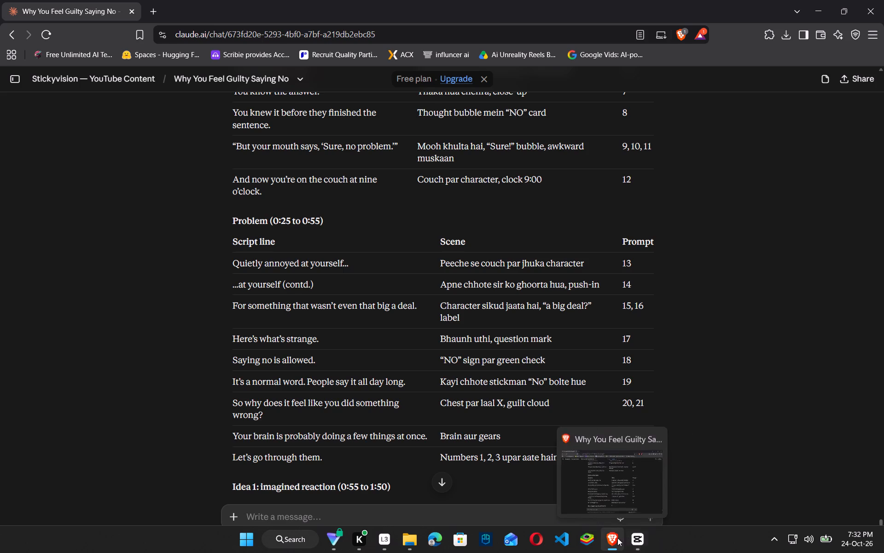
left_click(617, 538)
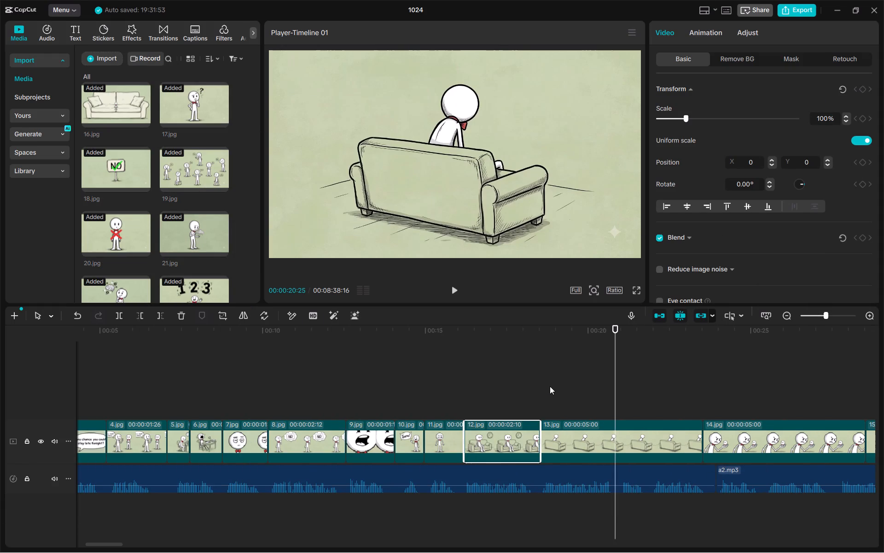
left_click(550, 386)
key("space")
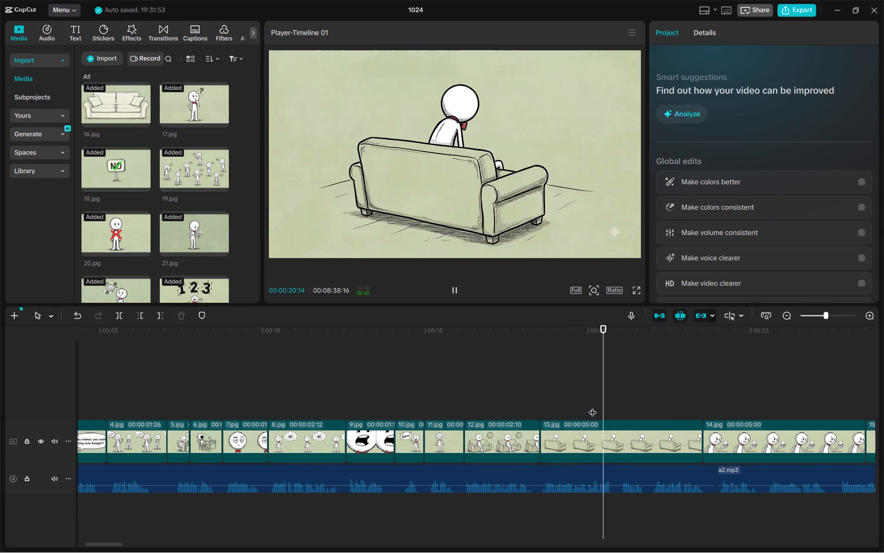
key("space")
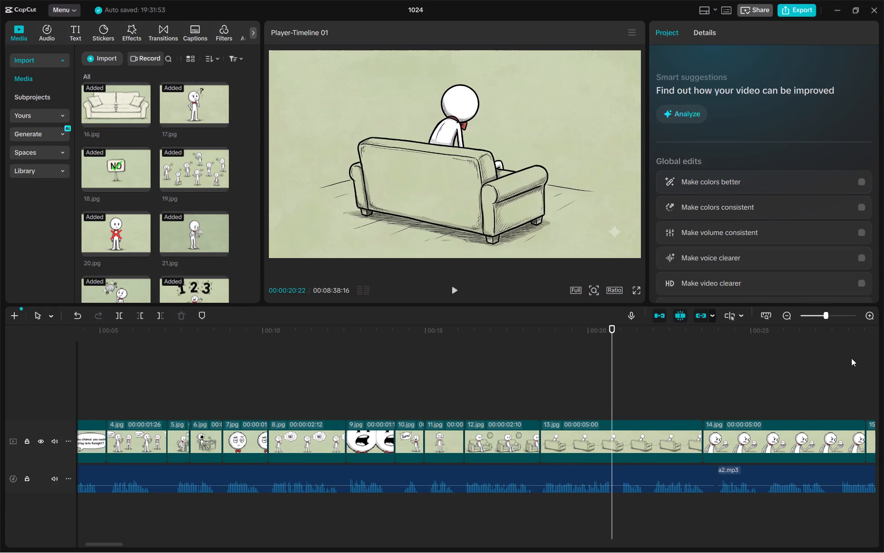
Replay the "Quietly annoyed at yourself" line, place the playhead at 00:00:20:09, and shorten 13.jpg to a duration of 00:00:00:27.
left_click(869, 315)
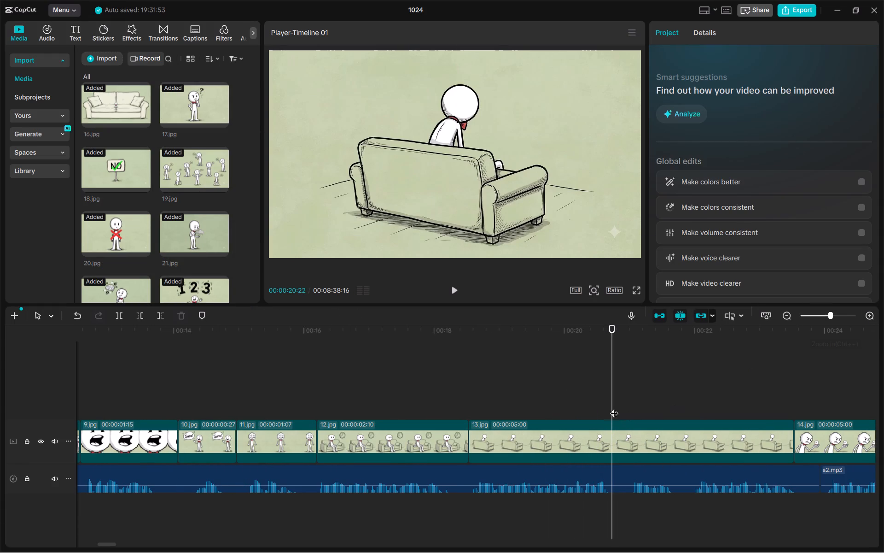
left_click_drag(611, 405, 374, 408)
key("space")
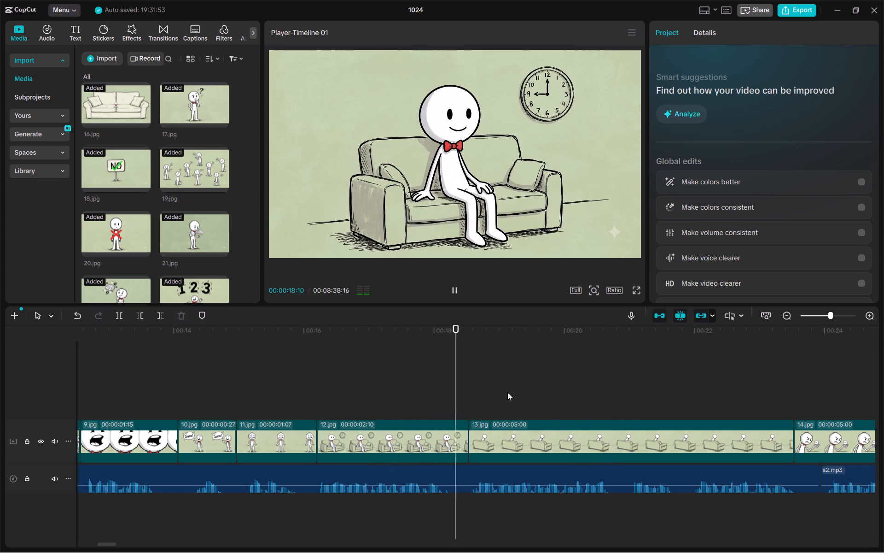
key("space")
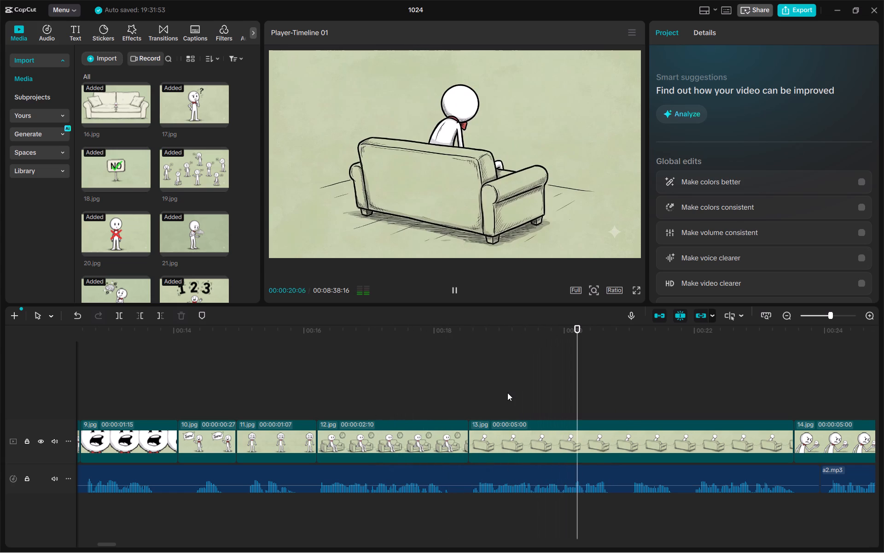
left_click_drag(576, 390, 582, 391)
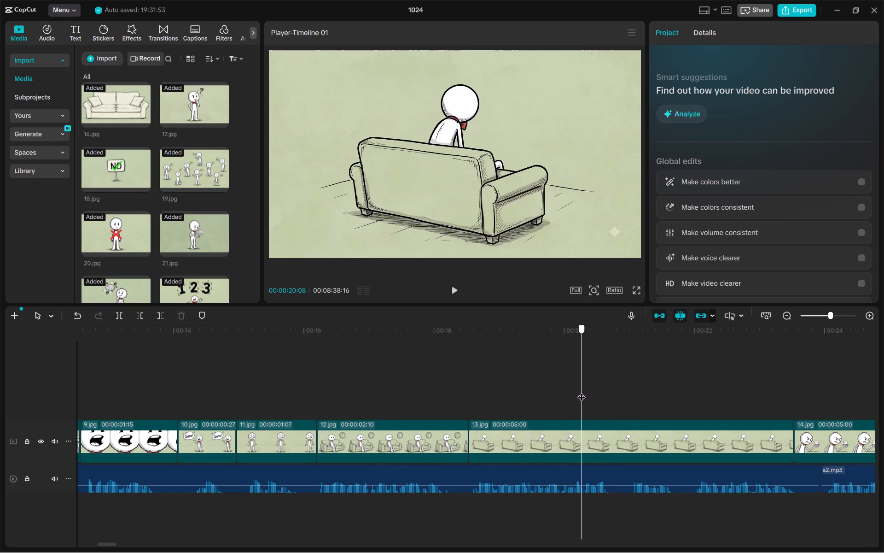
left_click_drag(582, 391, 584, 394)
left_click(611, 458)
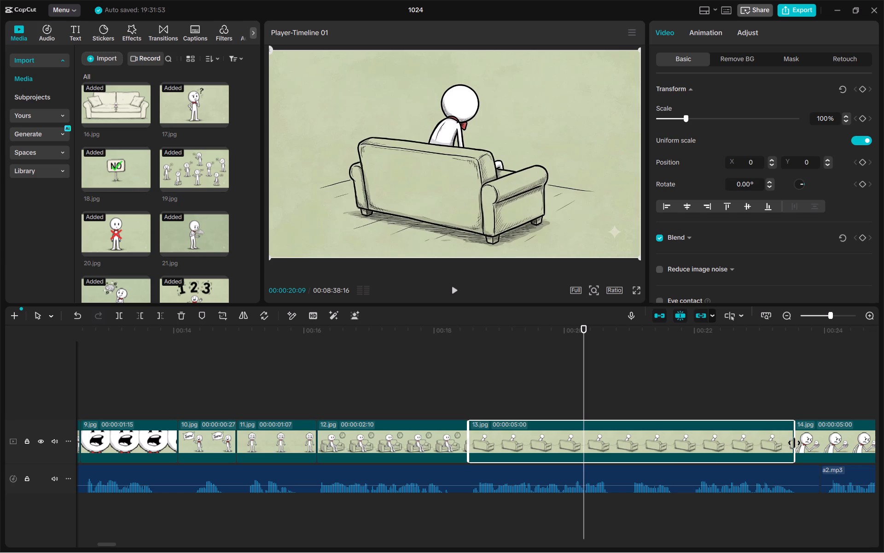
left_click_drag(794, 443, 523, 455)
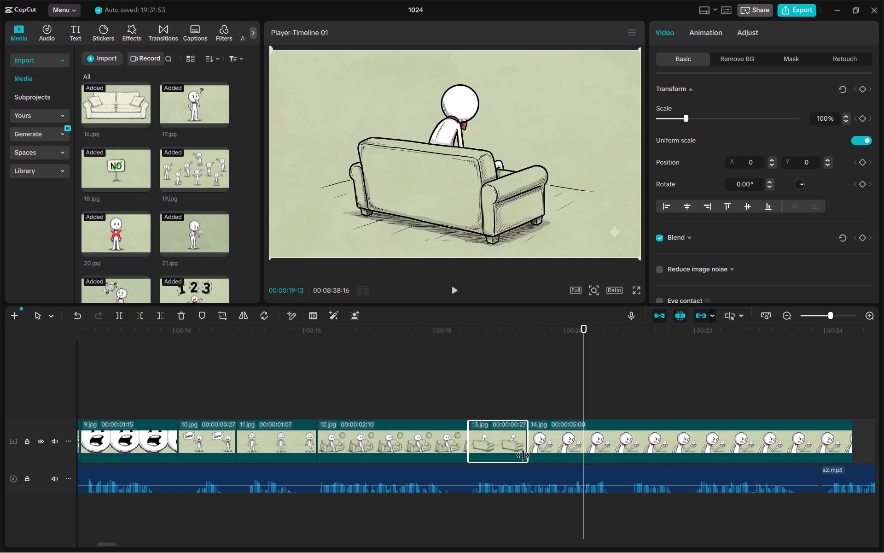
left_click_drag(523, 455, 523, 455)
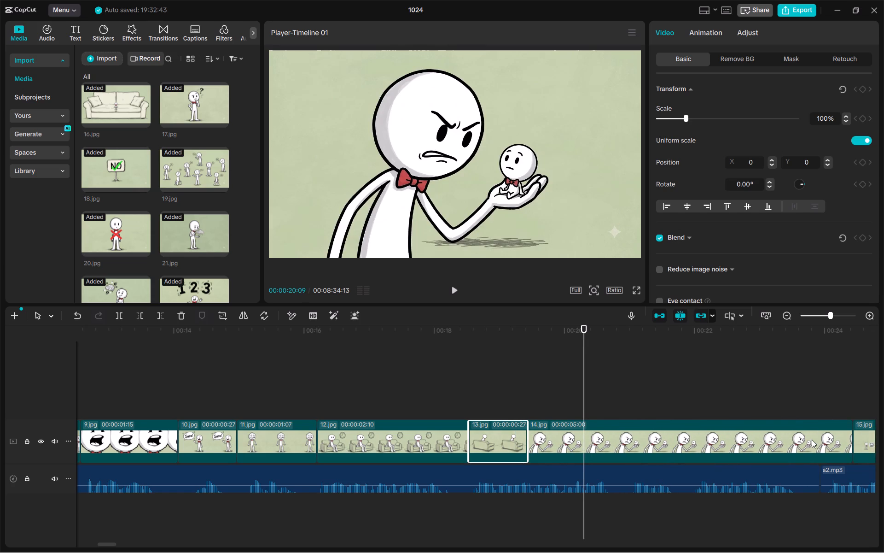
Trim 14.jpg to end at the playhead at 00:00:20:09.
left_click(812, 440)
left_click_drag(853, 443, 586, 467)
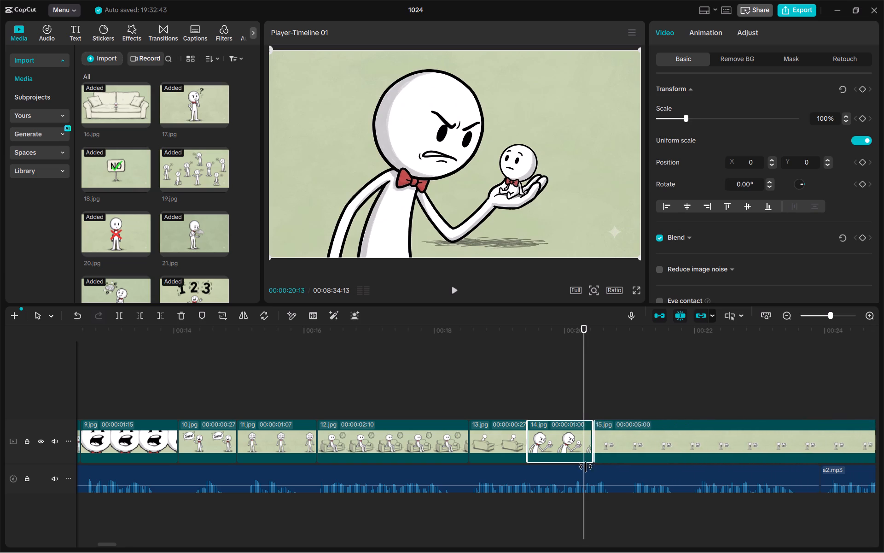
left_click_drag(586, 467, 582, 467)
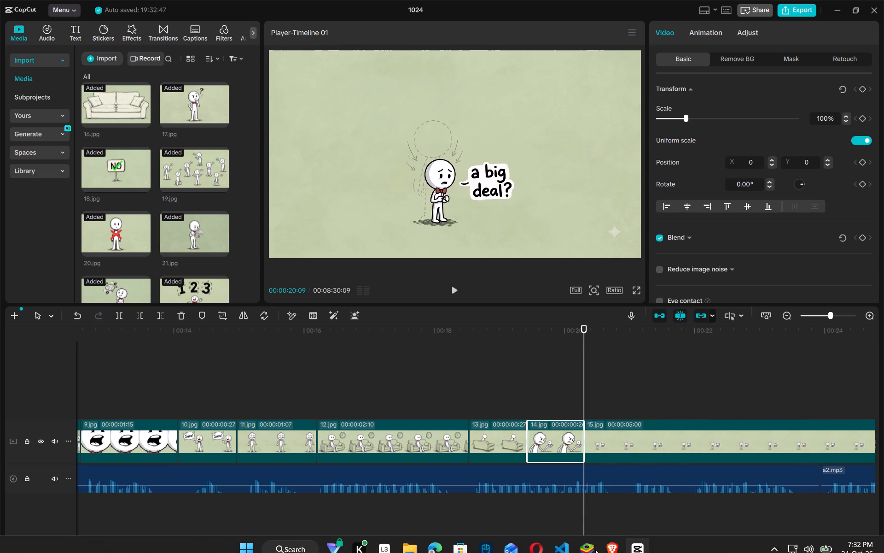
left_click(613, 539)
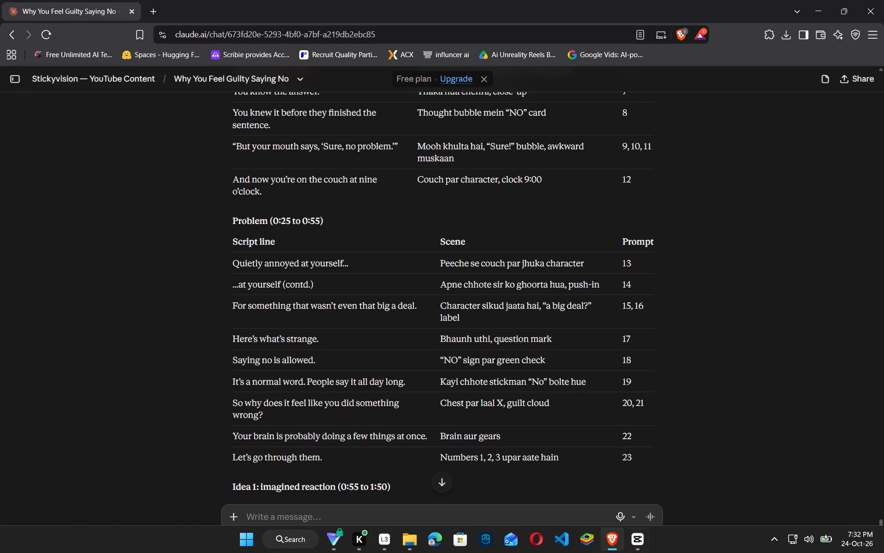
left_click(641, 543)
key("space")
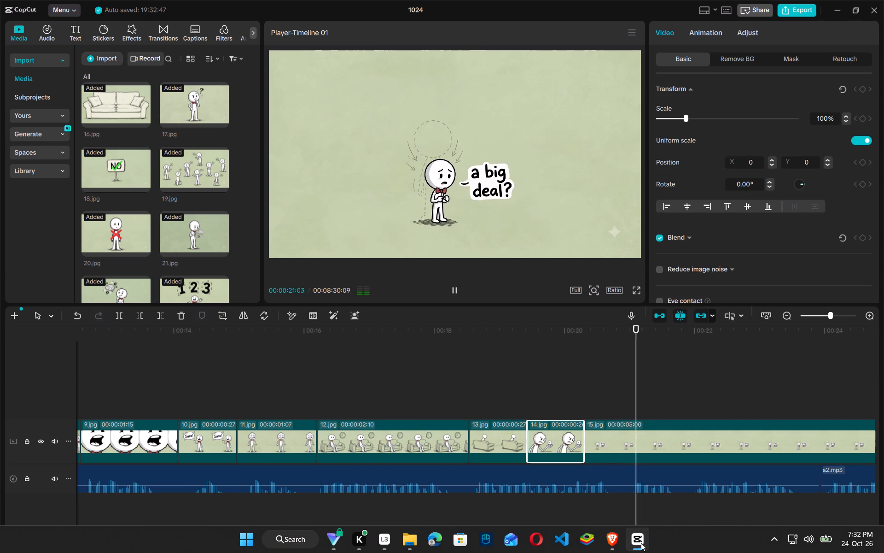
key("space")
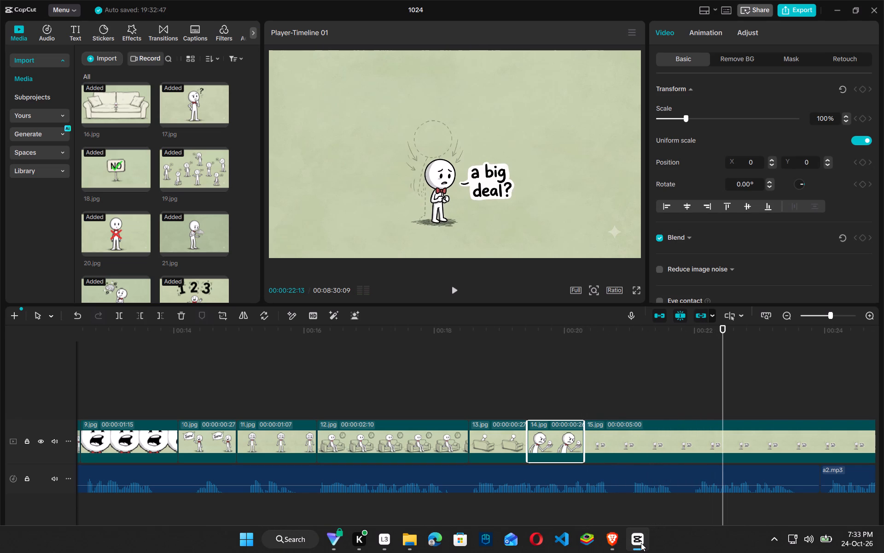
key("space")
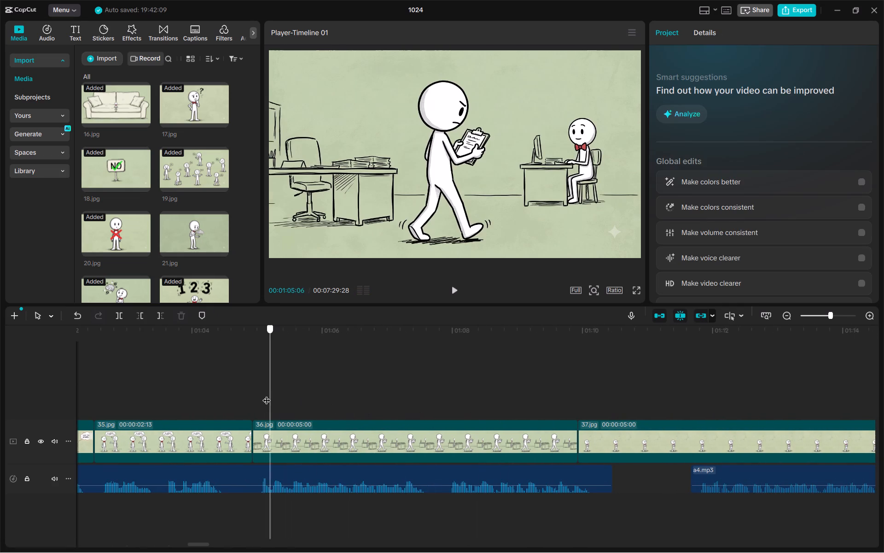
left_click_drag(267, 394, 254, 395)
key("space")
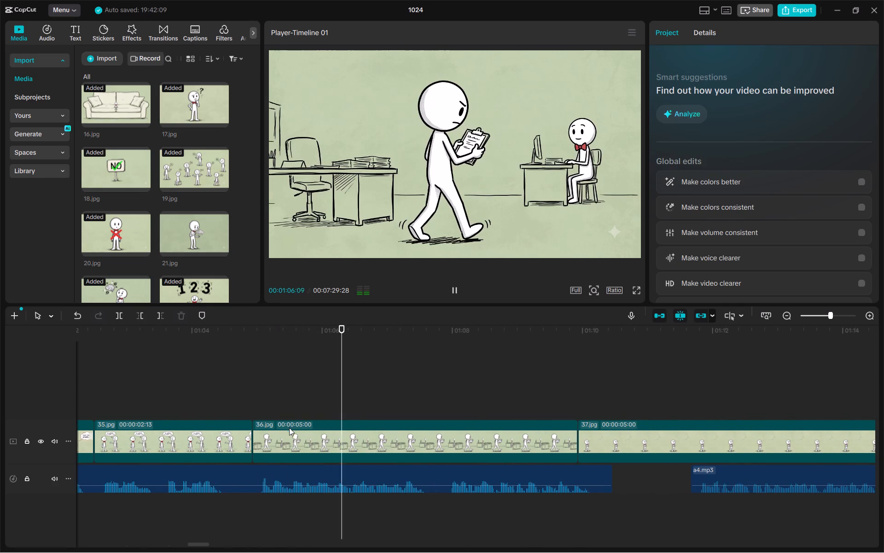
key("space")
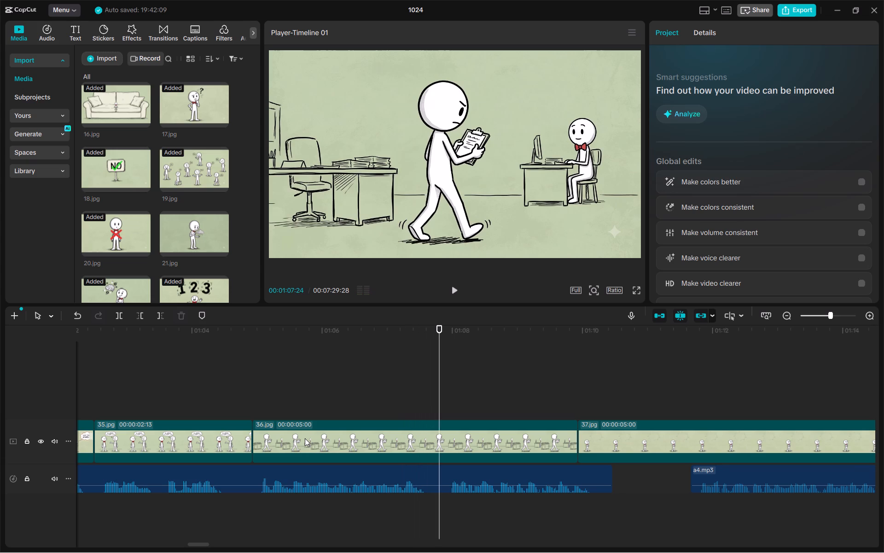
key("space")
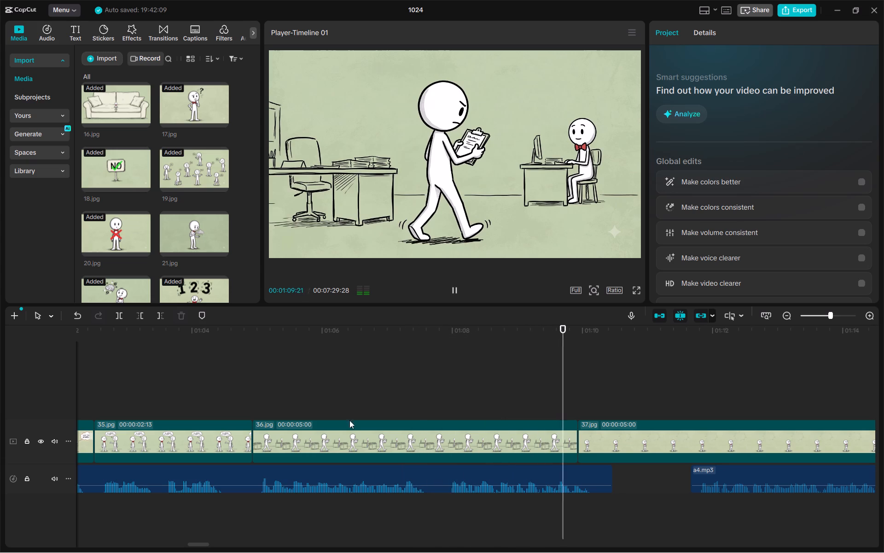
key("space")
left_click(238, 385)
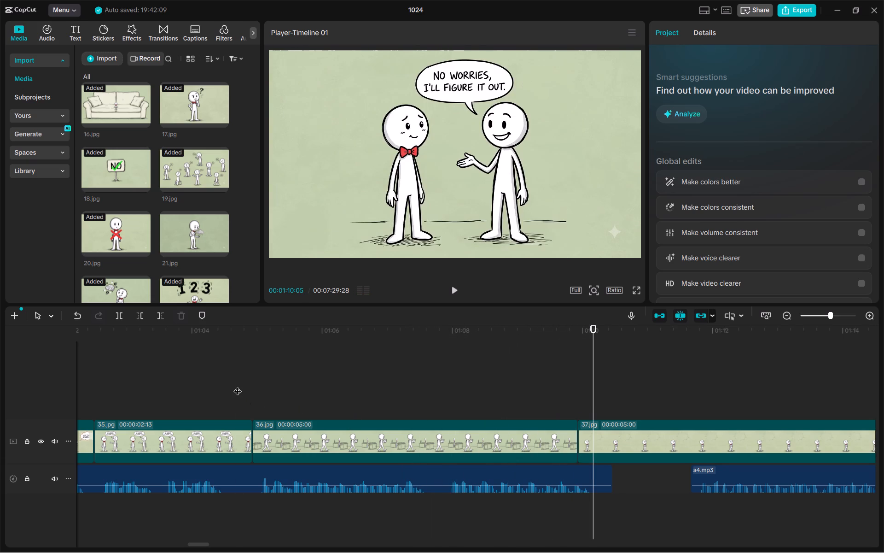
key("space")
key("space")
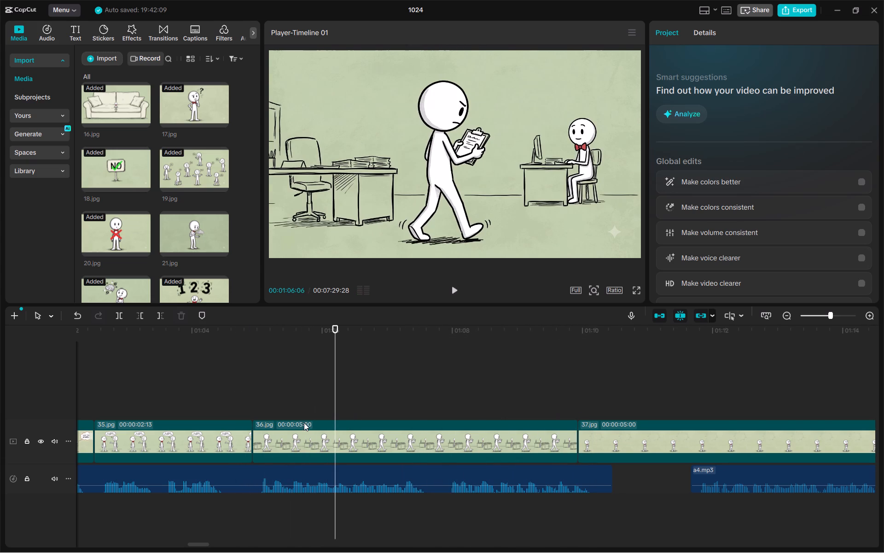
Replay the narration under 32.jpg to 35.jpg, and undo the 35.jpg trim and the 34.jpg deletion.
left_click_drag(332, 404, 265, 411)
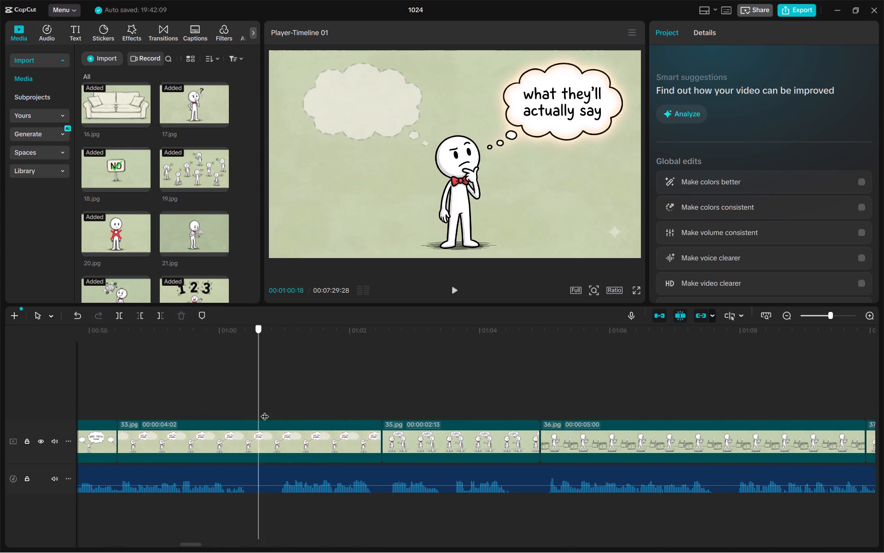
left_click_drag(265, 411, 109, 390)
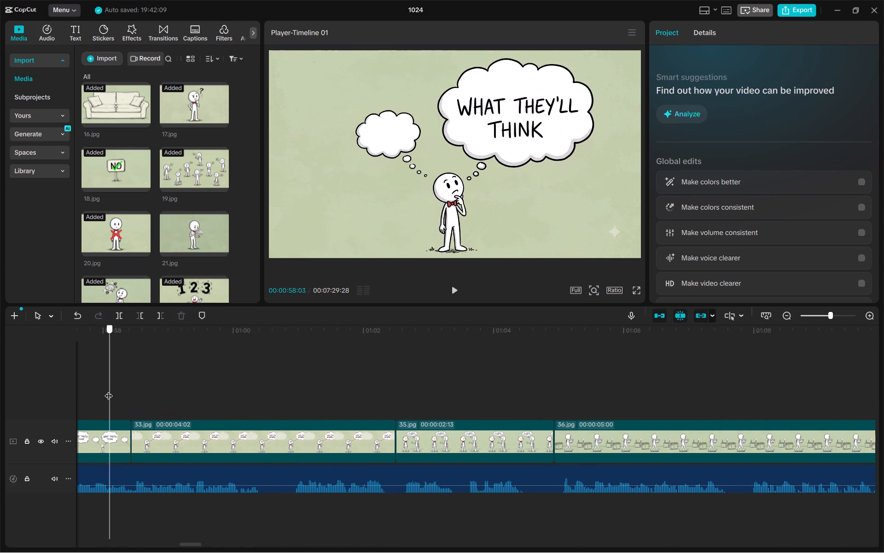
left_click_drag(109, 390, 266, 376)
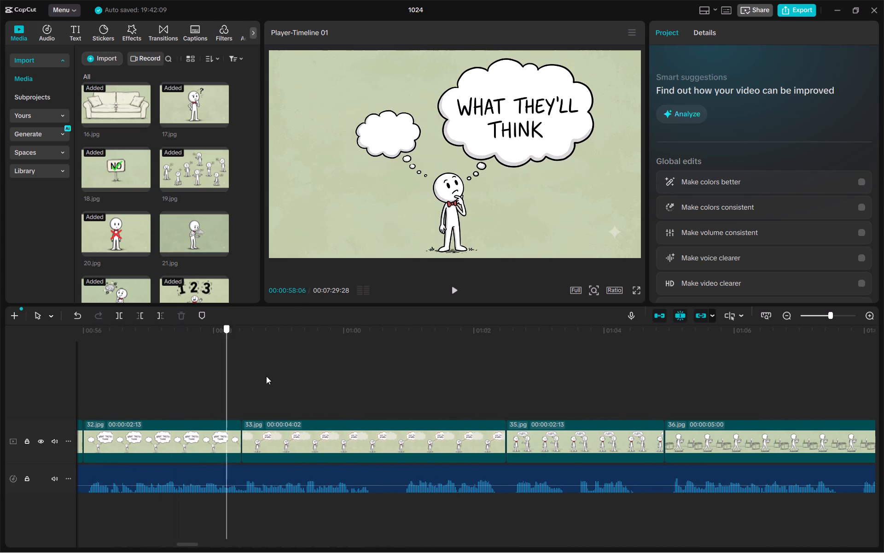
left_click_drag(266, 376, 214, 367)
key("space")
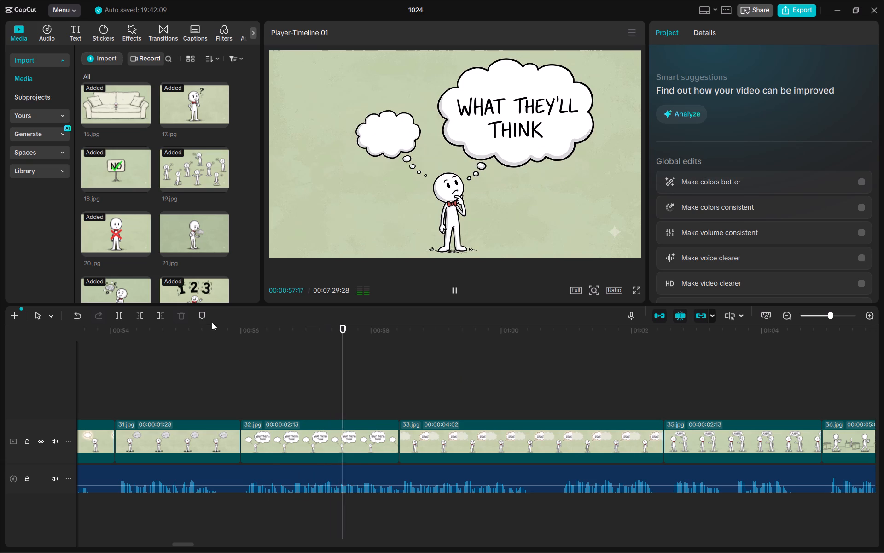
left_click_drag(387, 382, 640, 428)
left_click(535, 371)
left_click_drag(535, 371, 433, 394)
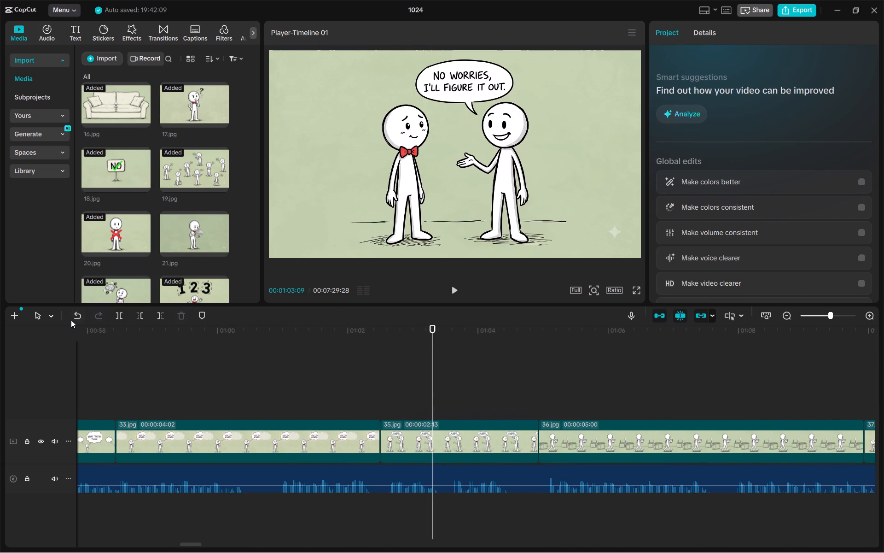
left_click(78, 315)
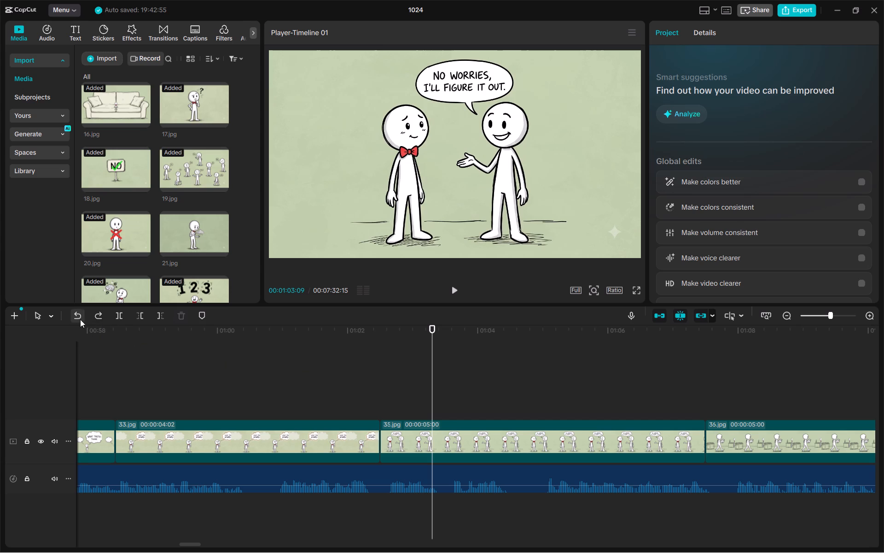
left_click(76, 318)
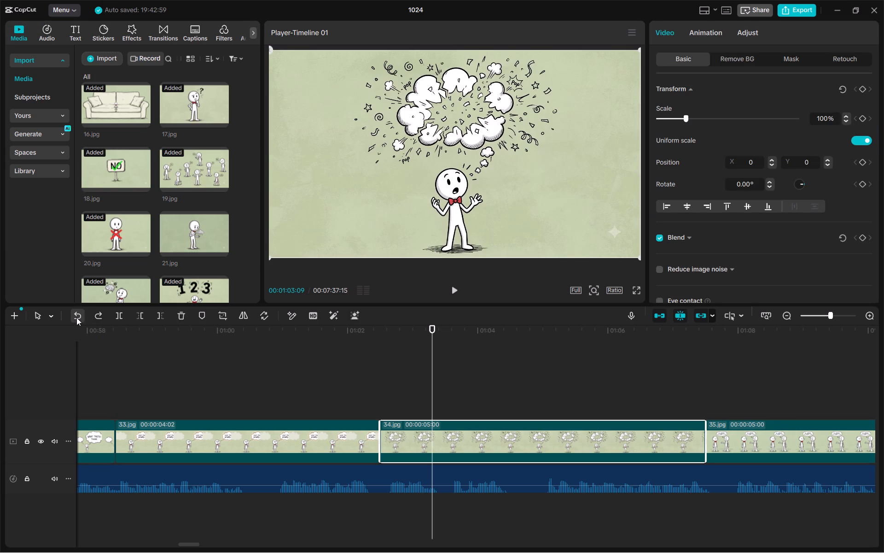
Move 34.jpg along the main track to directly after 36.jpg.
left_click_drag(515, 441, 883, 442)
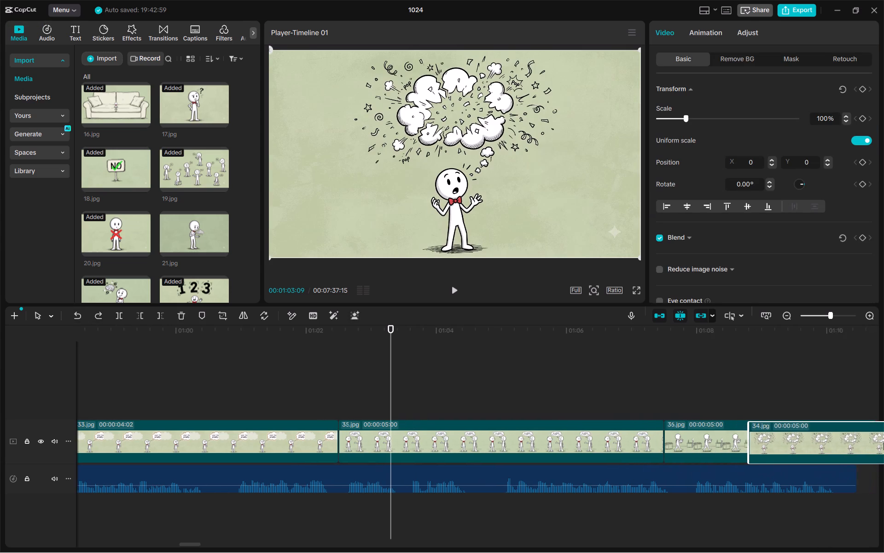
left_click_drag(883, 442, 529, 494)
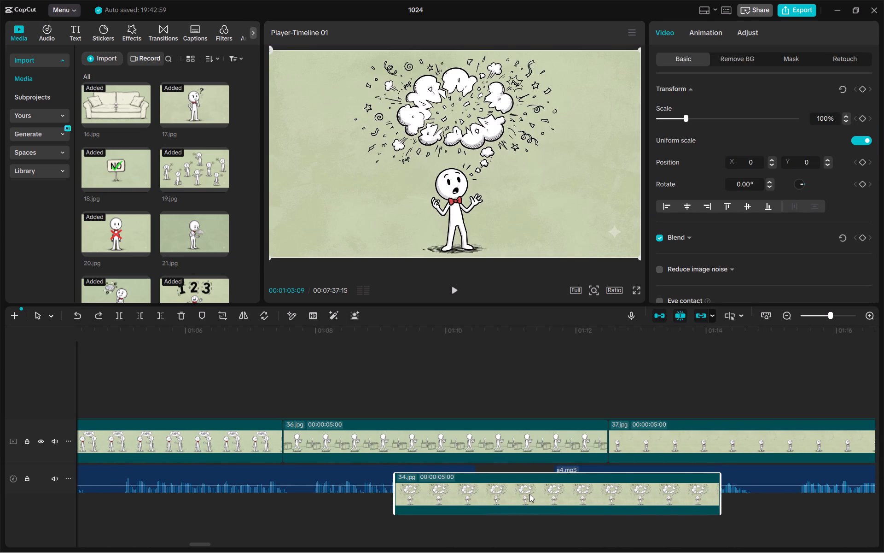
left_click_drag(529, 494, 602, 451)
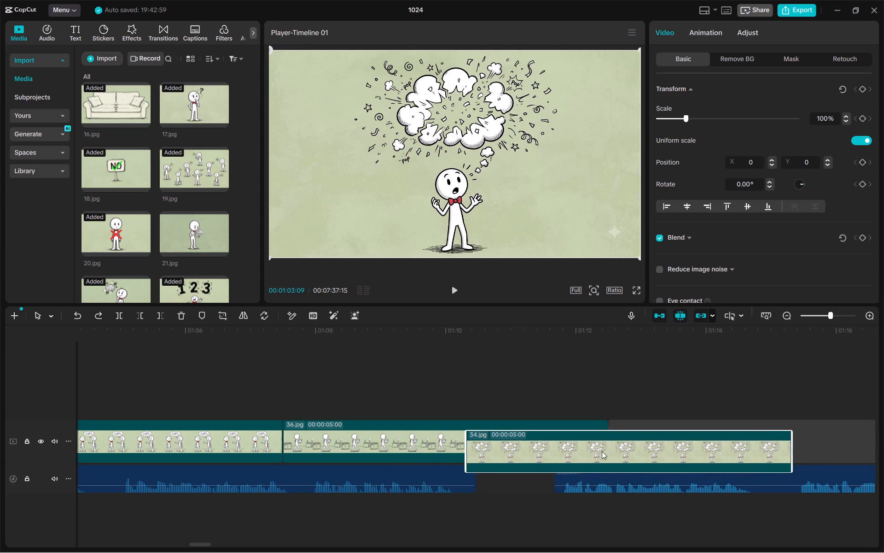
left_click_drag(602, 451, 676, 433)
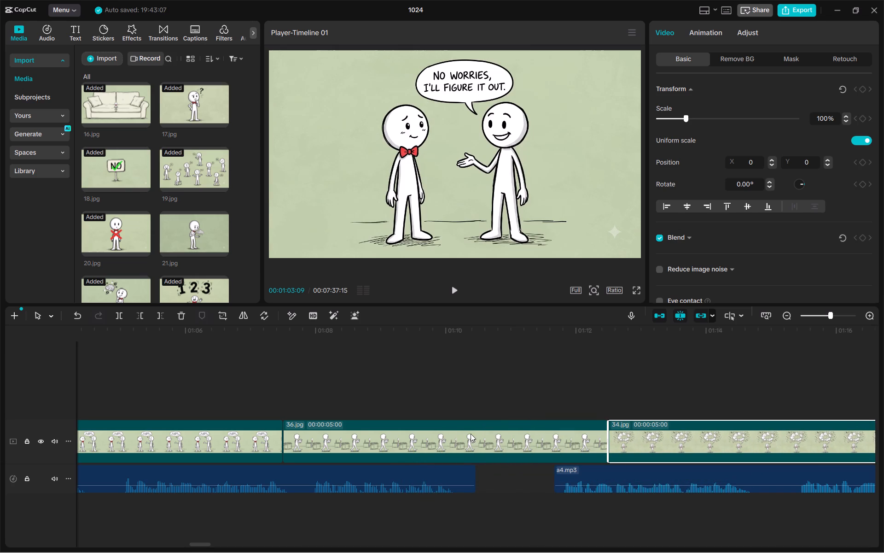
Play the narration across the 35.jpg–36.jpg cut and move 34.jpg between 35.jpg and 36.jpg.
left_click(136, 400)
key("space")
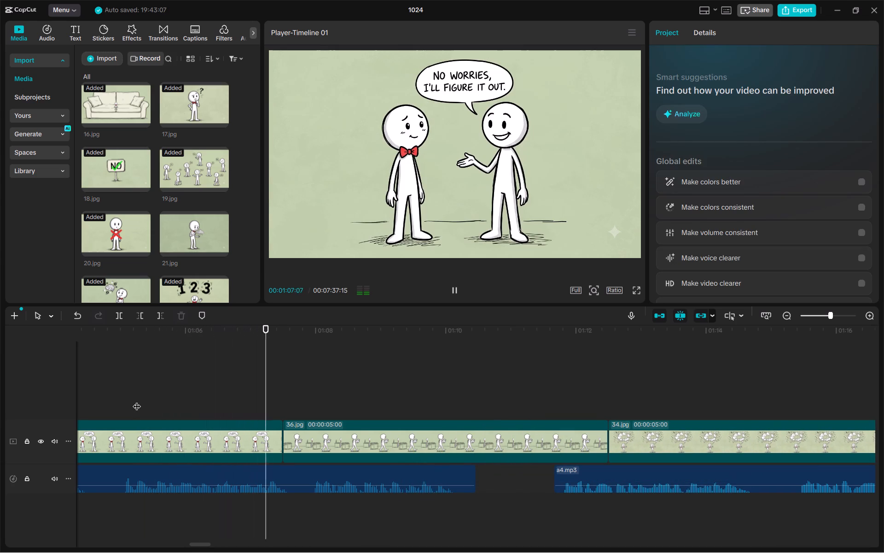
key("space")
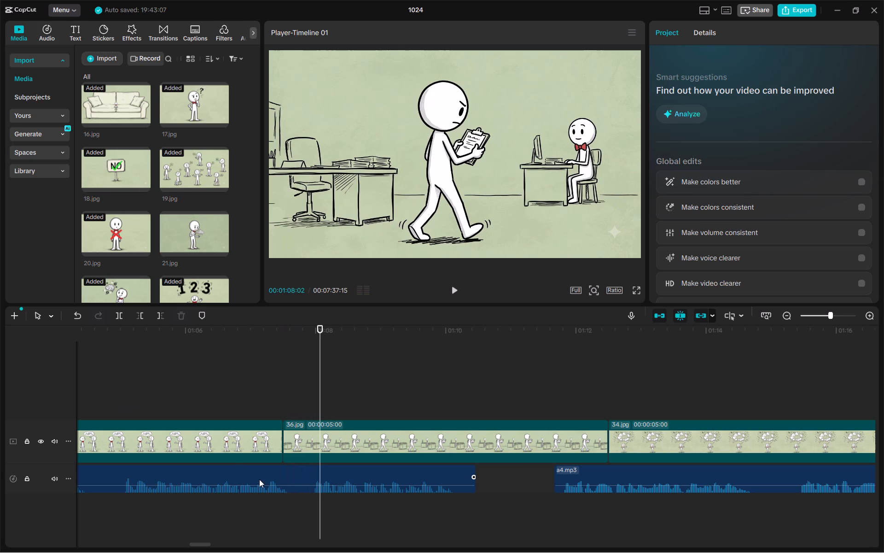
key("space")
key("space")
left_click_drag(669, 442, 585, 453)
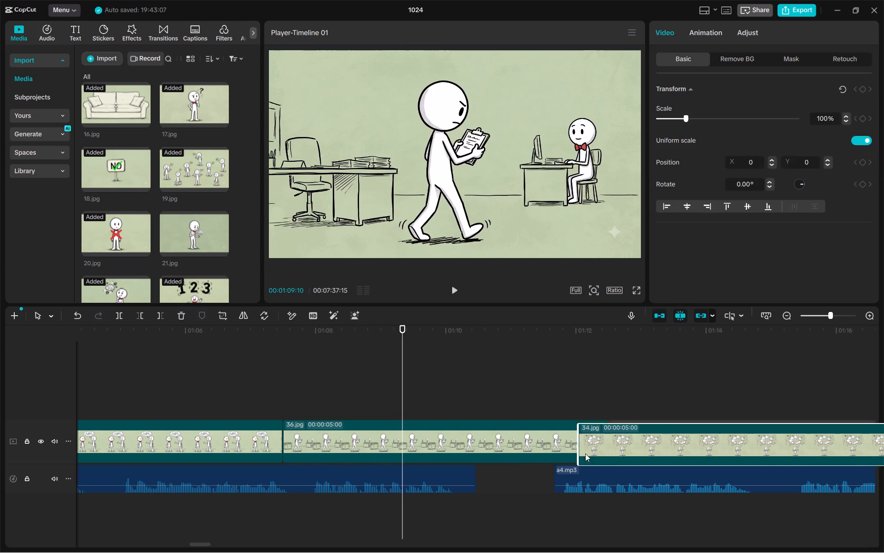
left_click_drag(585, 453, 137, 453)
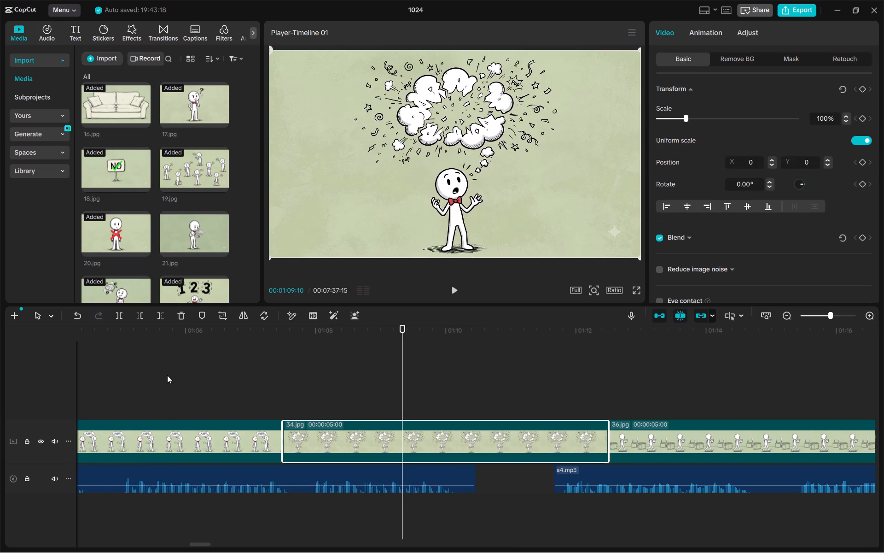
Replay the narration under 32.jpg and 33.jpg, and trim the start of 33.jpg so it lasts 00:00:01:23.
left_click(167, 375)
left_click_drag(169, 375, 644, 376)
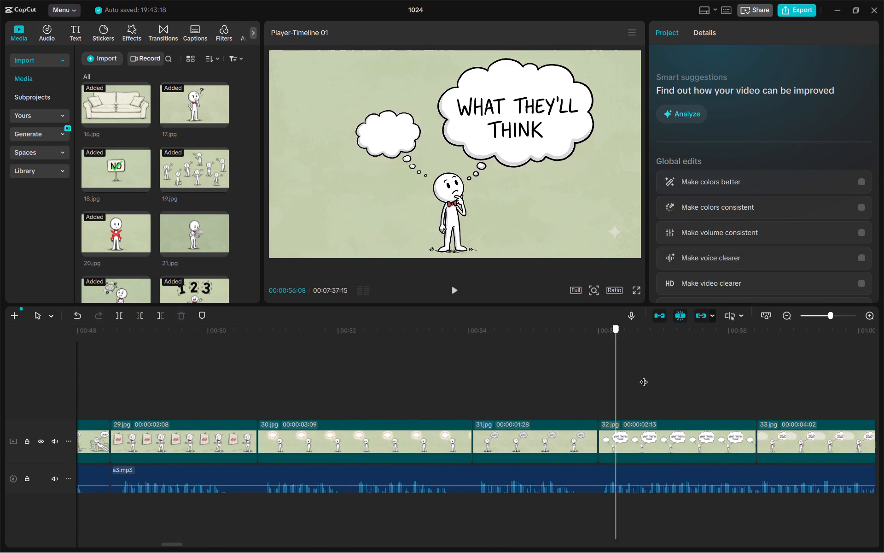
left_click_drag(644, 376, 579, 381)
key("space")
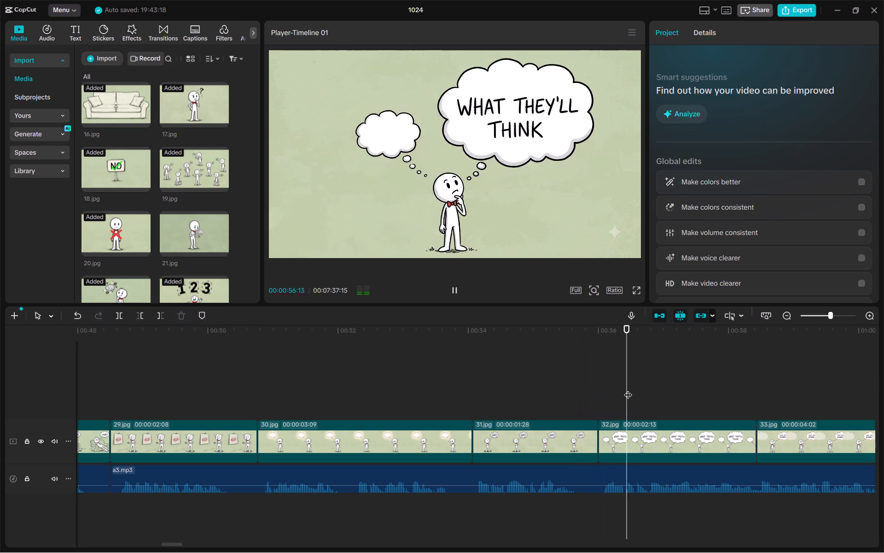
left_click_drag(646, 387, 306, 437)
key("space")
key("space")
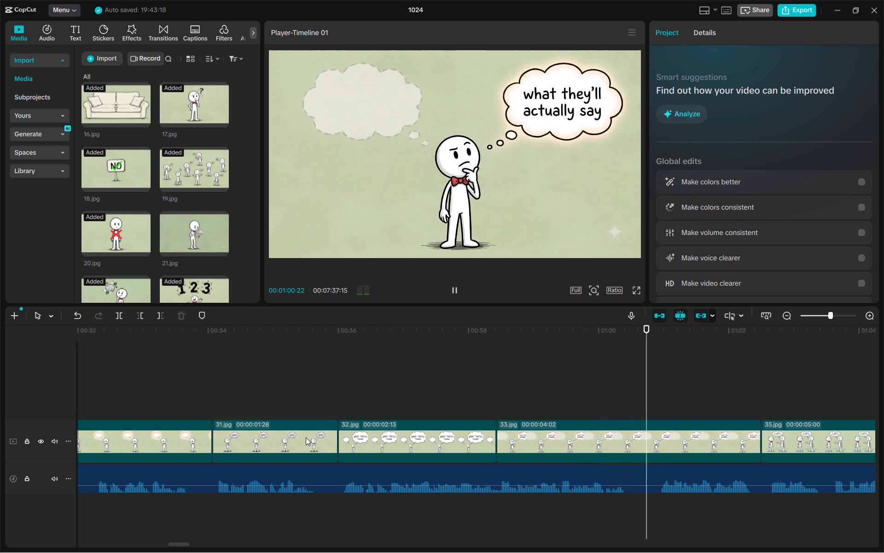
key("space")
key("space")
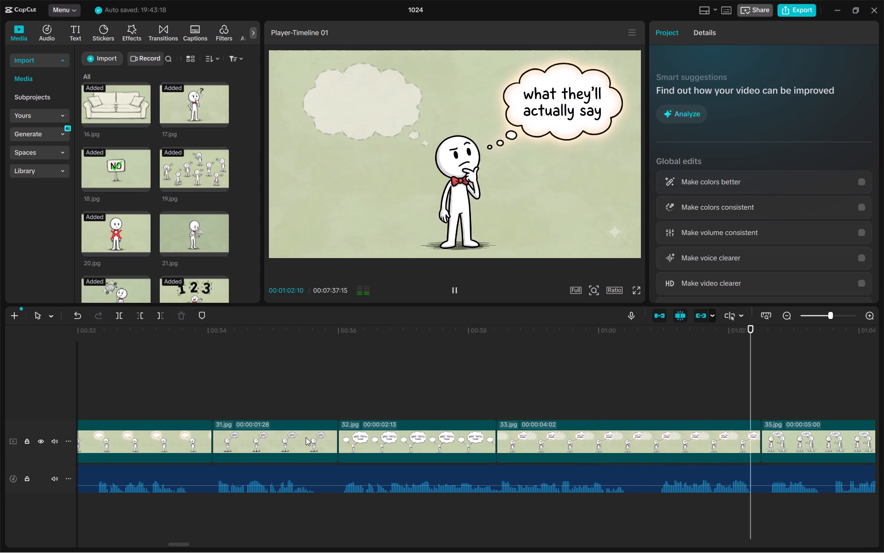
key("space")
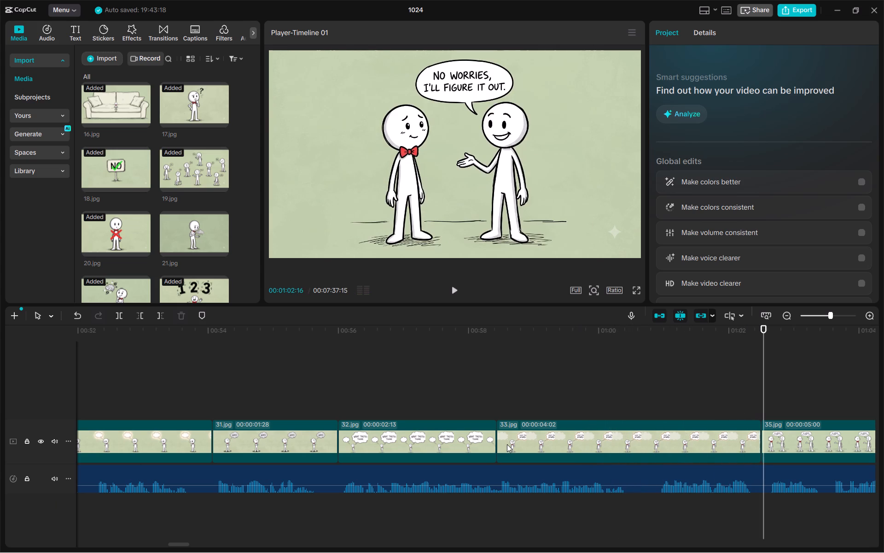
left_click(507, 444)
left_click_drag(495, 442, 636, 459)
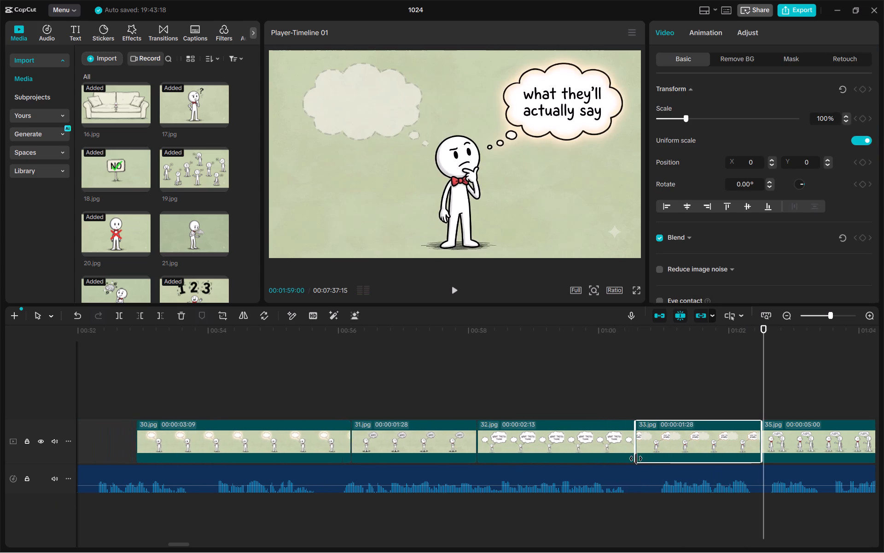
left_click_drag(636, 459, 646, 458)
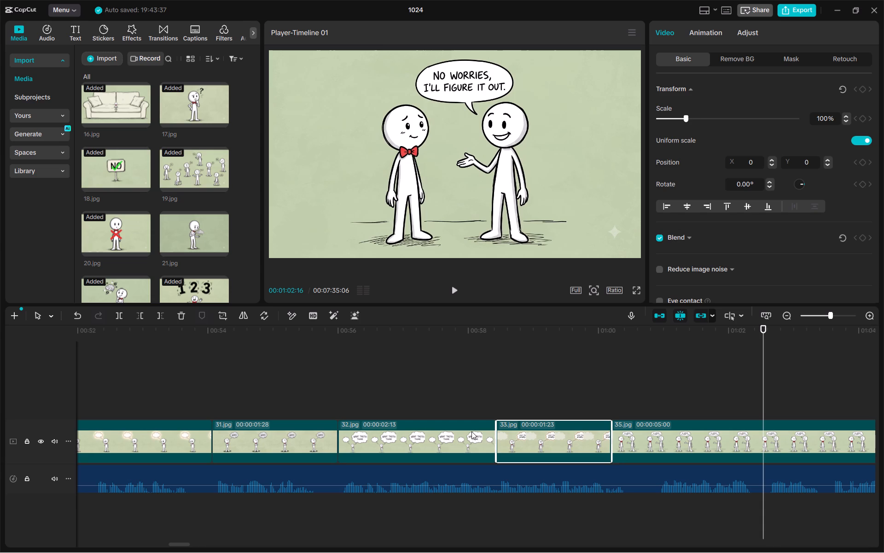
Extend the end of 32.jpg to a duration of 00:00:04:23 and play the narration at the start of 35.jpg.
left_click(471, 431)
left_click_drag(498, 444, 626, 452)
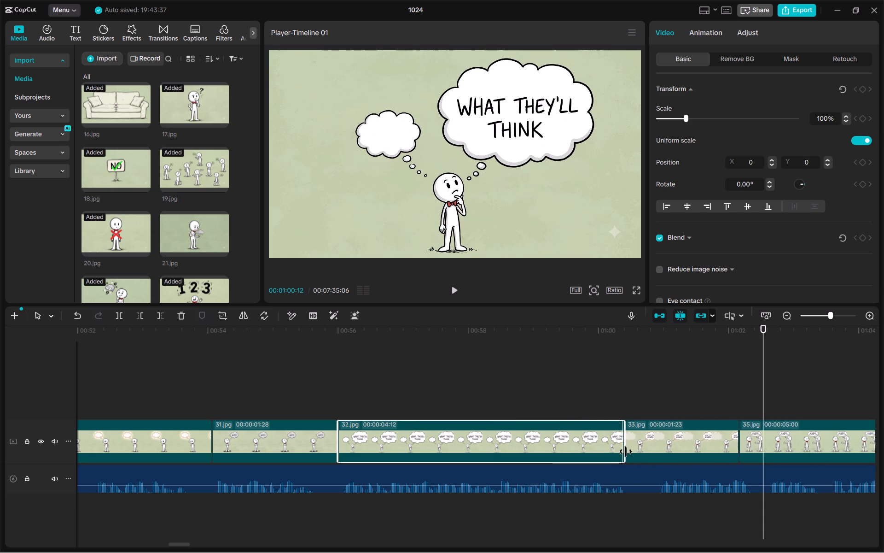
left_click_drag(626, 452, 646, 444)
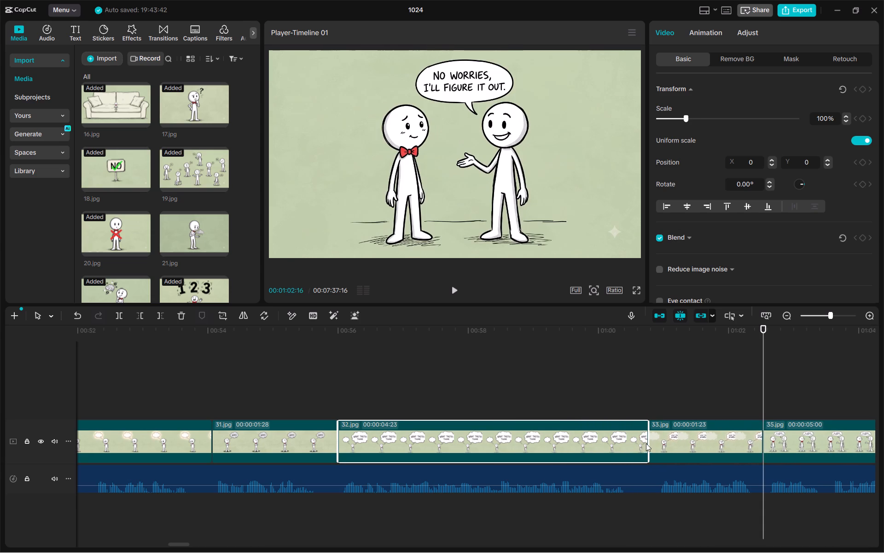
key("space")
key("space")
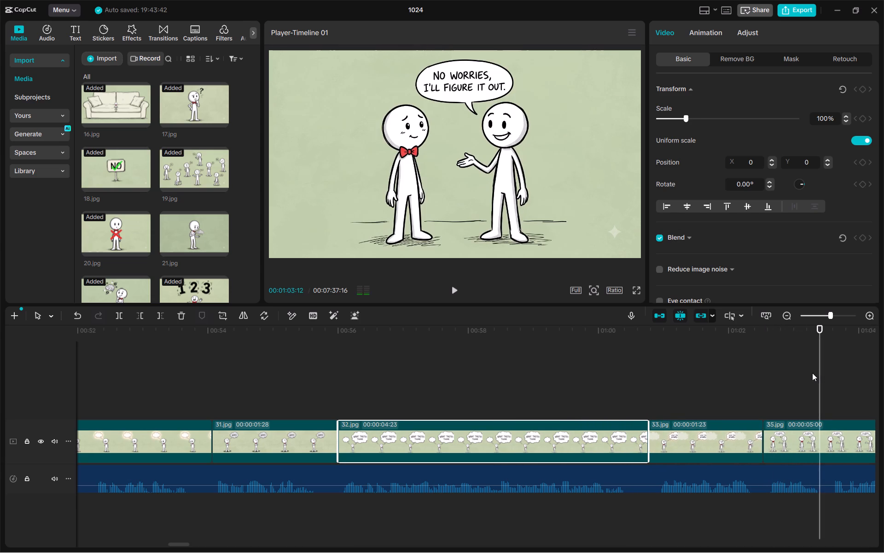
Play the narration under 35.jpg, trim the image to 00:00:02:13 and continue playback into 34.jpg.
left_click(810, 371)
left_click_drag(810, 371, 325, 362)
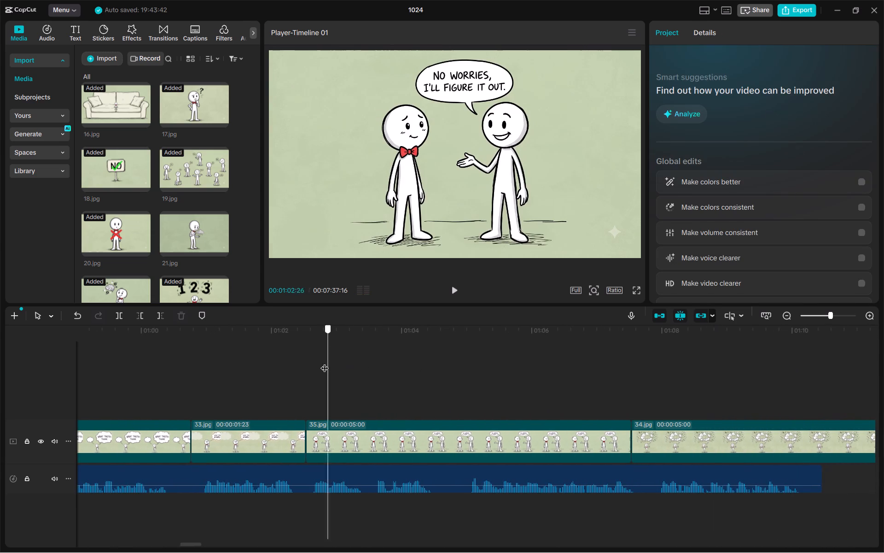
left_click_drag(325, 362, 306, 359)
key("space")
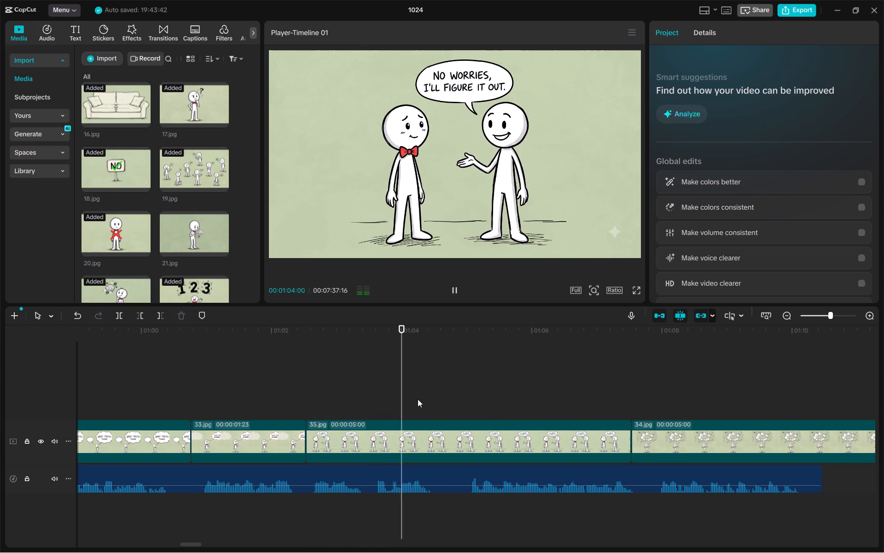
key("space")
left_click(530, 453)
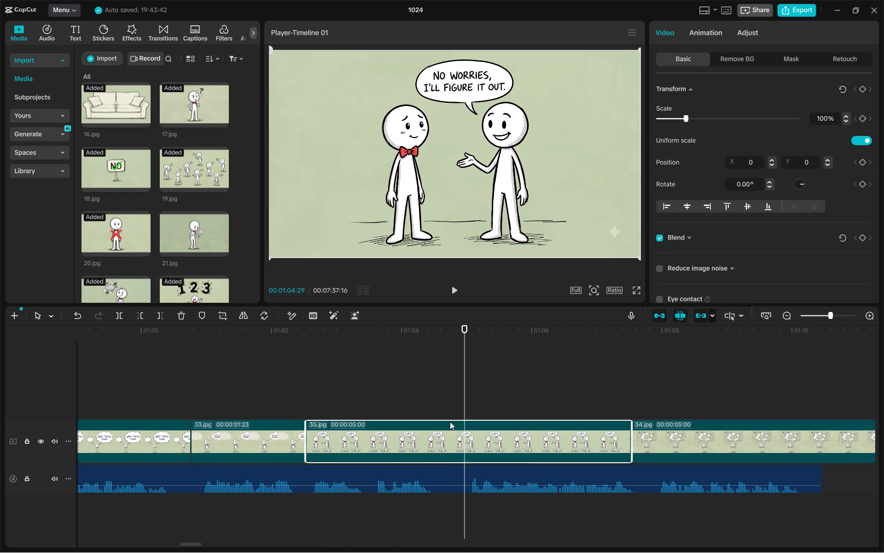
left_click(157, 318)
key("space")
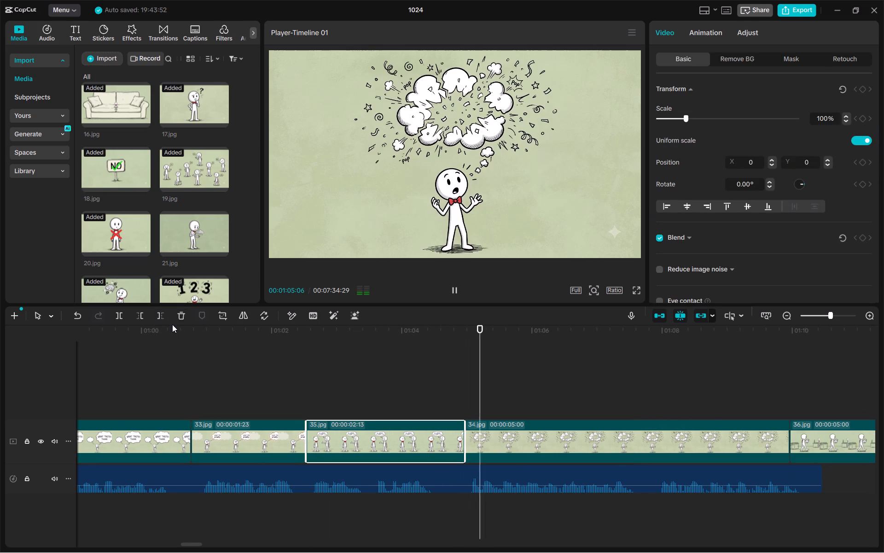
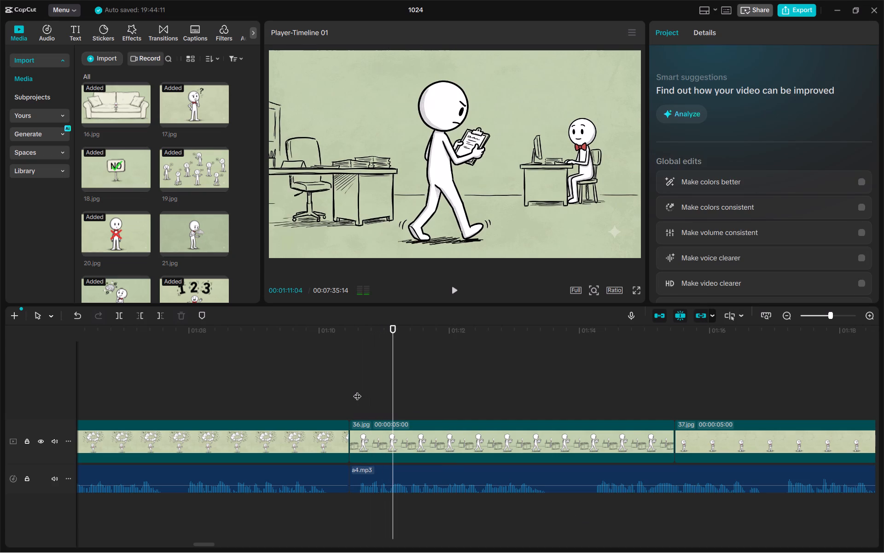
Replay the narration from 30.jpg through 34.jpg to check each image against its spoken line.
left_click(357, 390)
left_click_drag(357, 390, 128, 384)
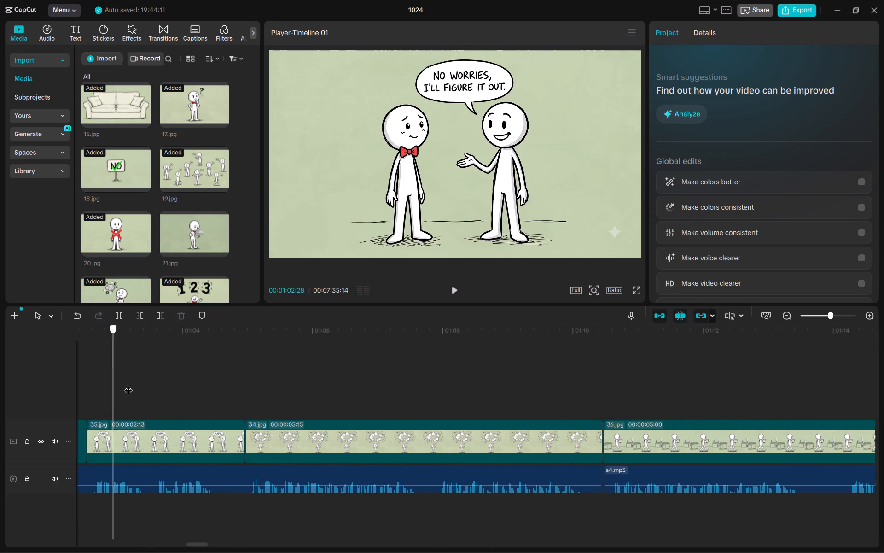
left_click_drag(128, 384, 667, 425)
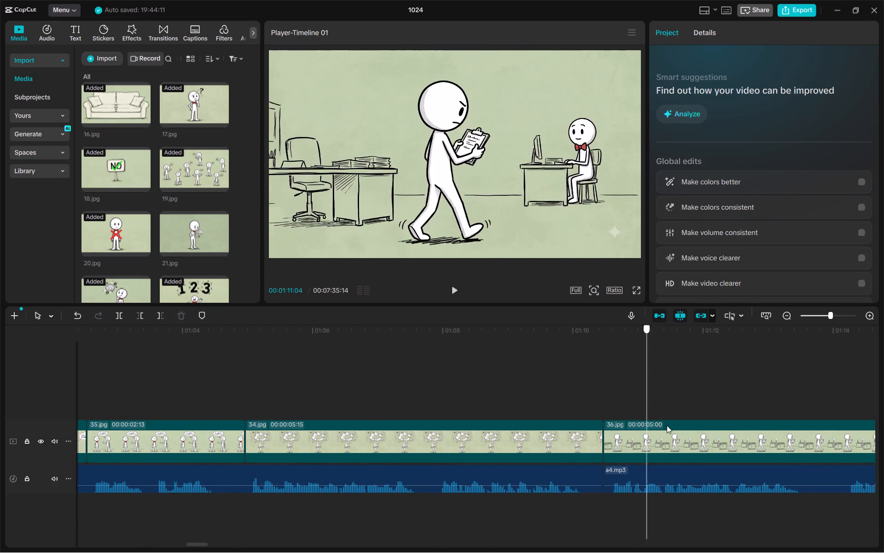
left_click_drag(667, 425, 277, 418)
key("space")
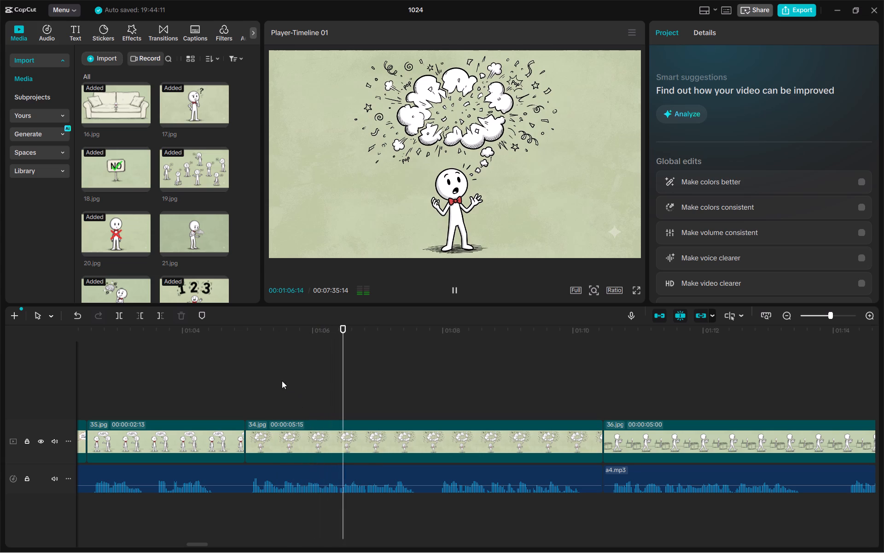
key("space")
left_click(275, 375)
left_click_drag(275, 375, 97, 382)
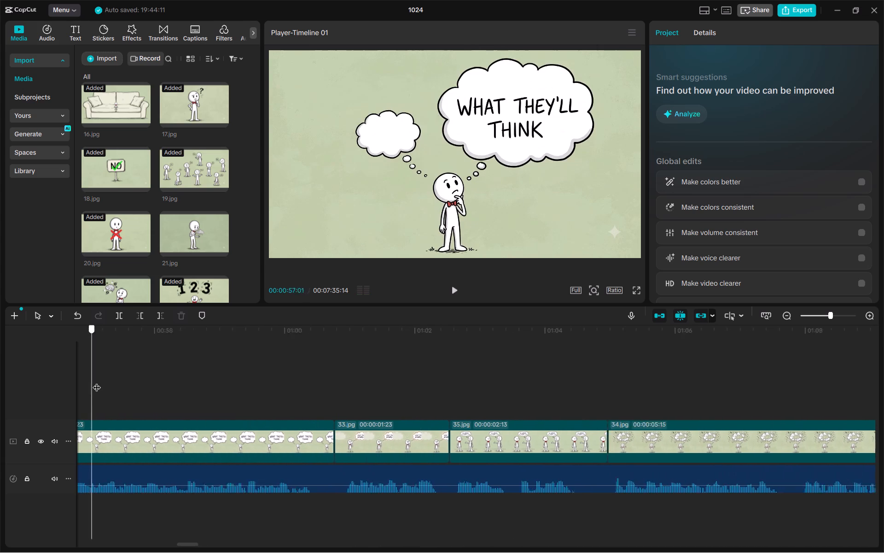
left_click_drag(97, 382, 99, 381)
left_click(157, 373)
key("space")
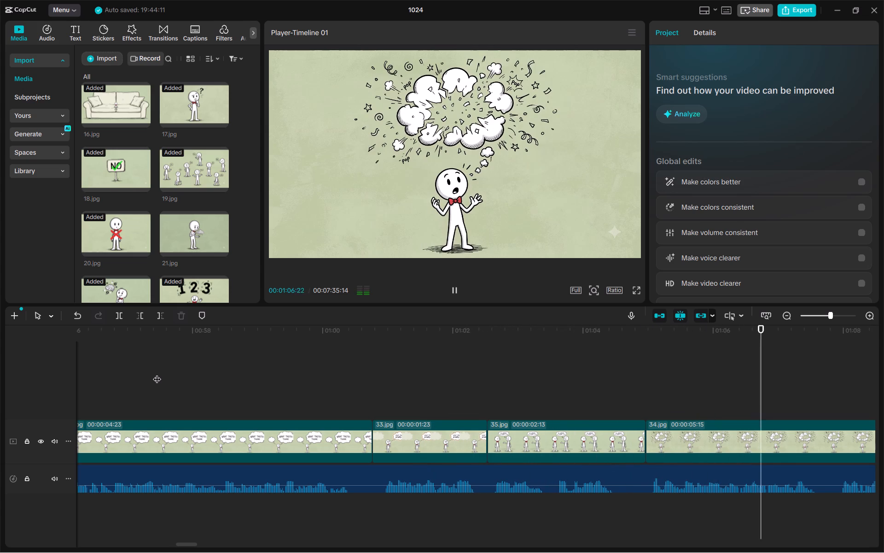
key("space")
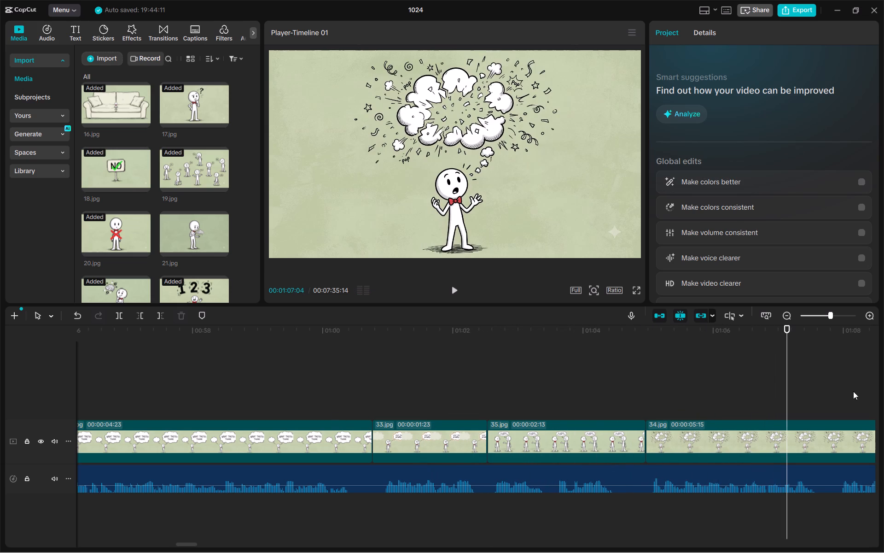
left_click(744, 378)
left_click_drag(746, 380, 95, 446)
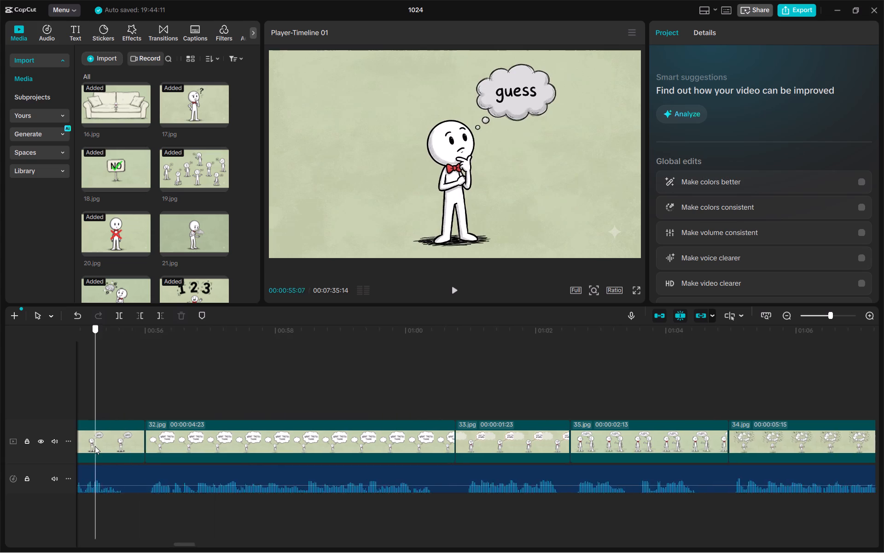
left_click_drag(95, 446, 172, 438)
key("space")
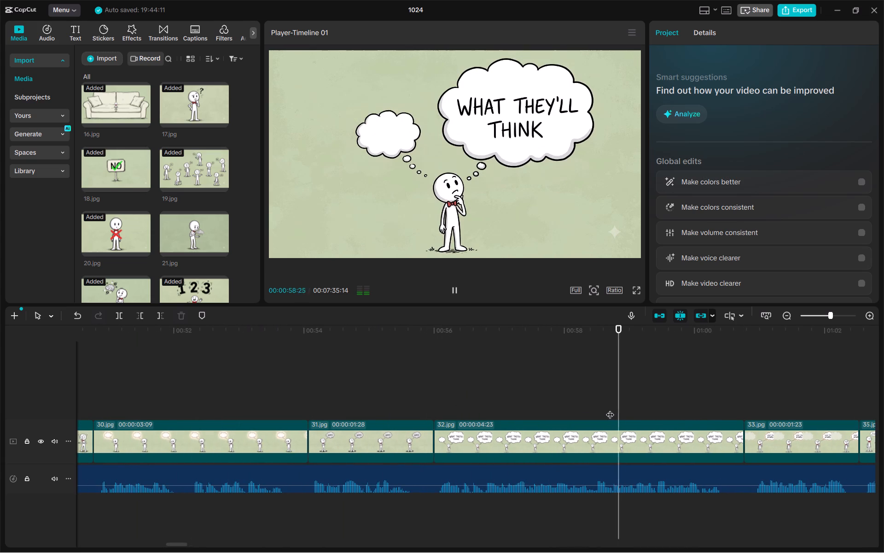
left_click(682, 385)
left_click_drag(683, 385, 883, 413)
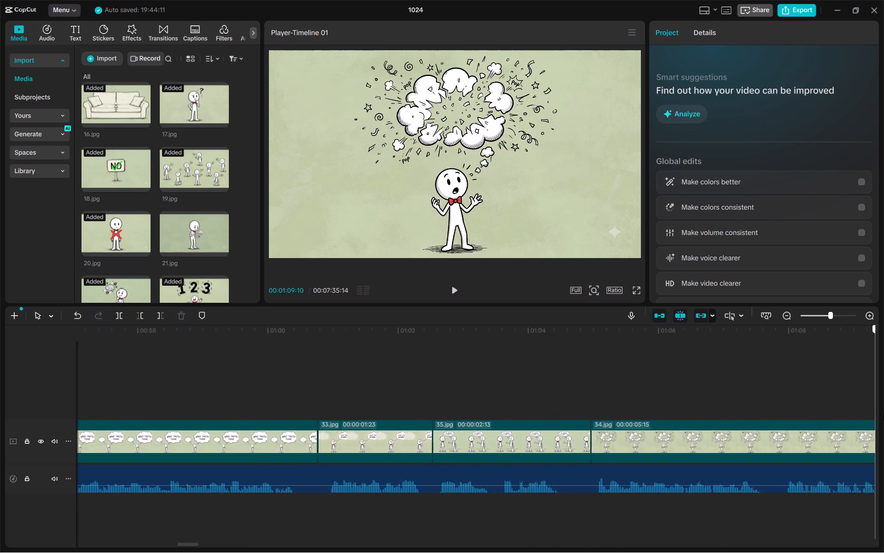
left_click_drag(883, 413, 878, 420)
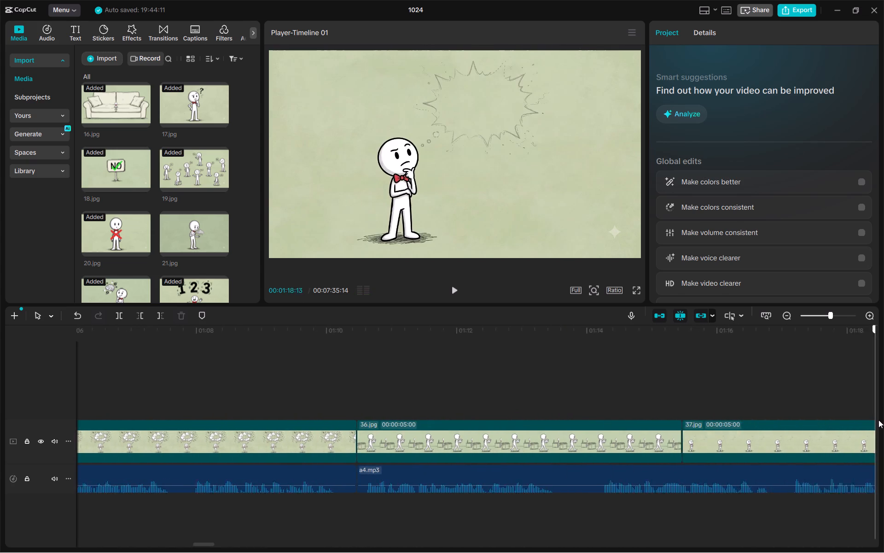
left_click_drag(878, 420, 282, 412)
left_click(570, 386)
left_click_drag(581, 386, 582, 386)
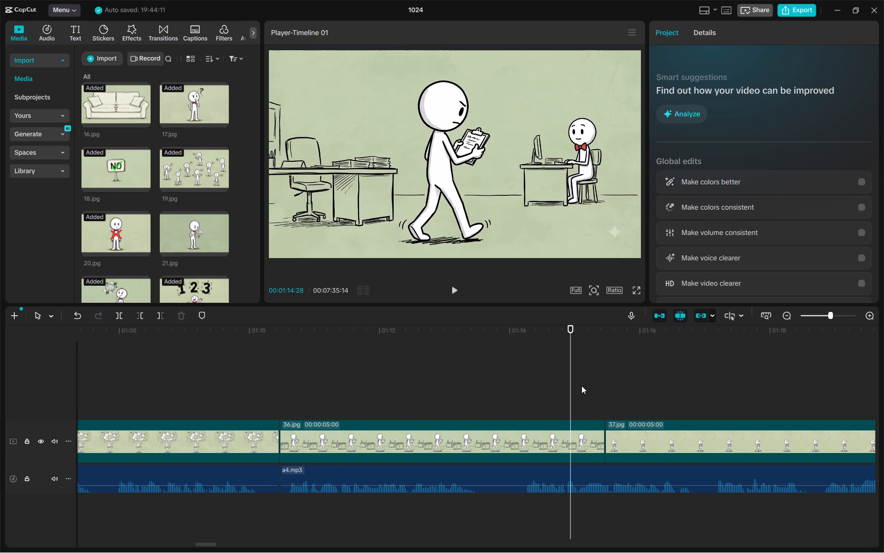
left_click_drag(582, 386, 667, 388)
left_click(608, 389)
left_click_drag(608, 389, 862, 396)
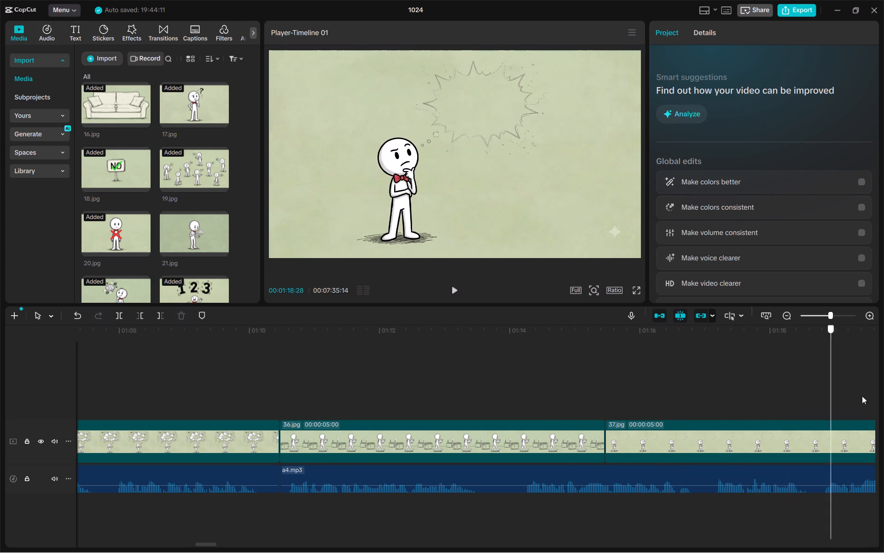
left_click_drag(862, 396, 763, 405)
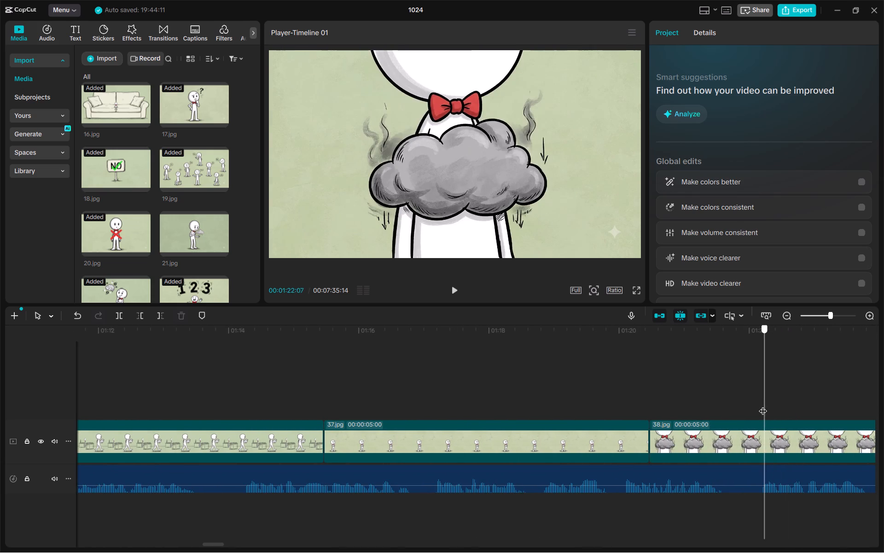
left_click_drag(763, 405, 711, 405)
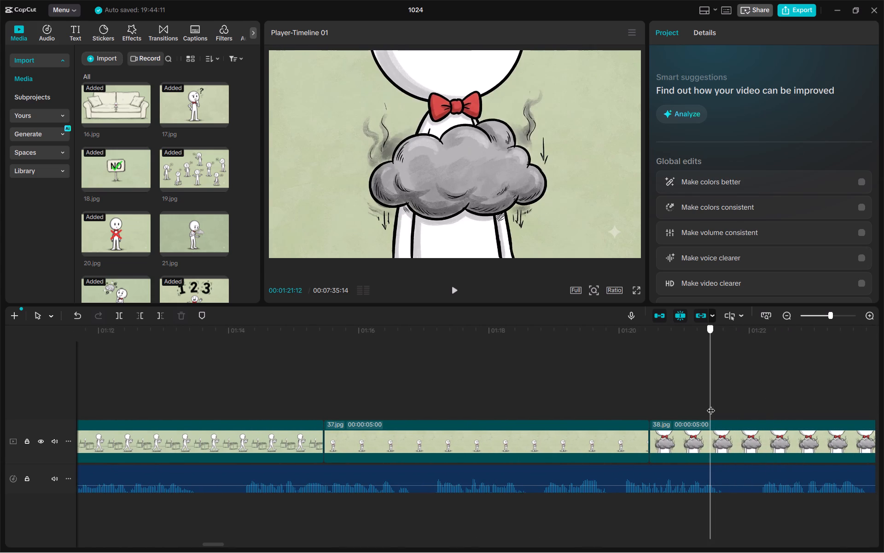
left_click_drag(711, 405, 862, 409)
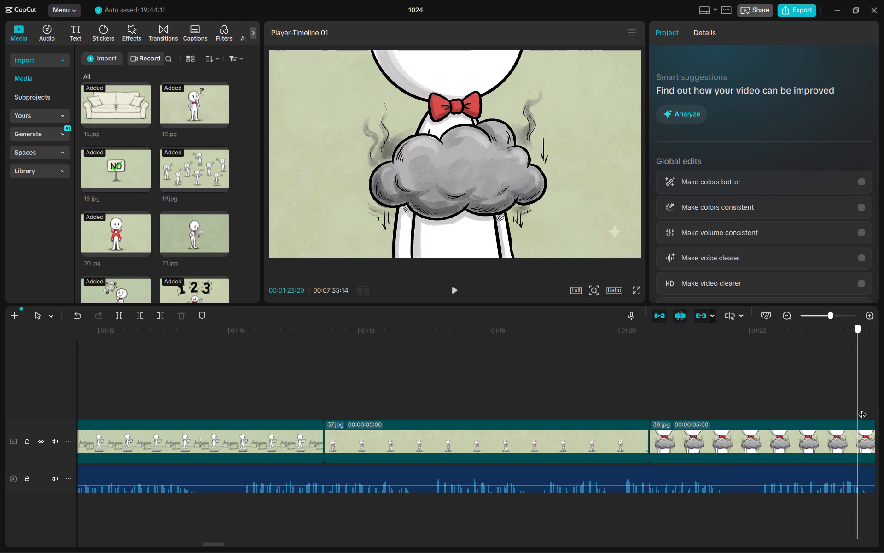
left_click_drag(862, 409, 851, 403)
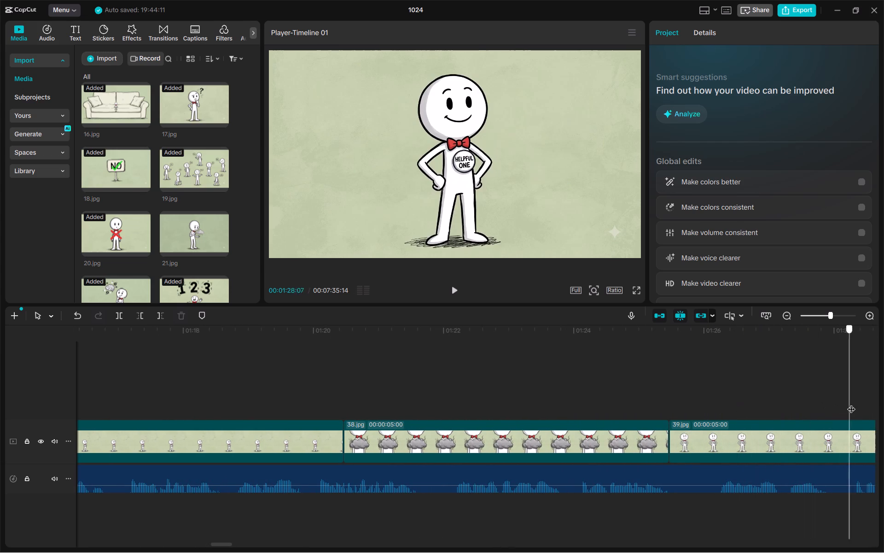
left_click_drag(851, 403, 711, 401)
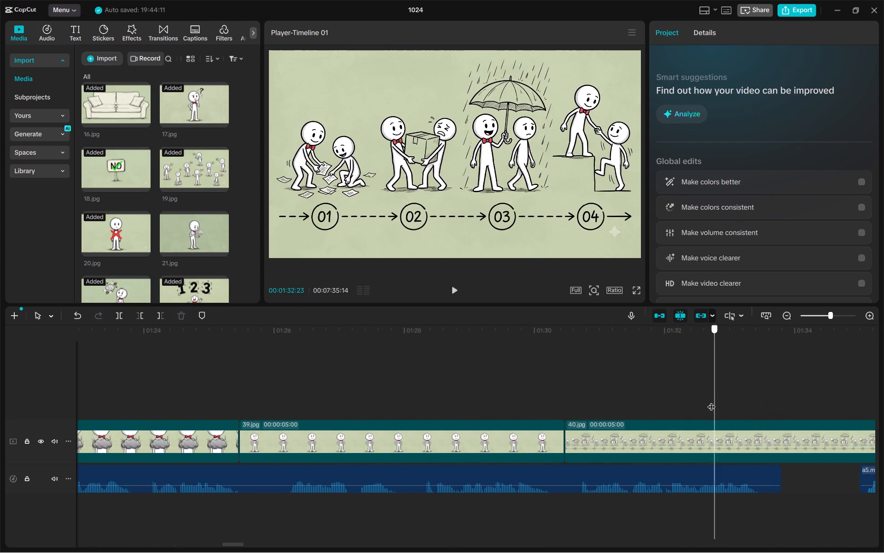
left_click_drag(711, 401, 561, 411)
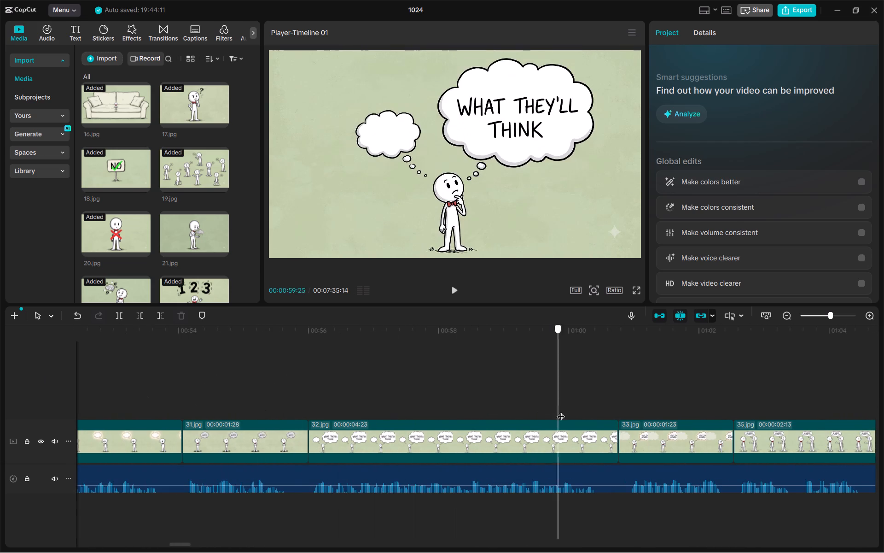
left_click_drag(561, 411, 839, 408)
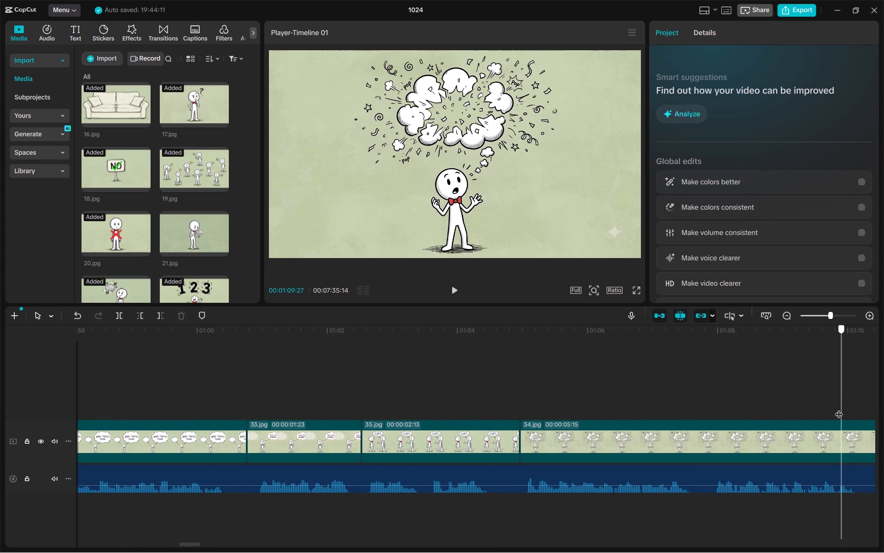
left_click_drag(839, 408, 785, 391)
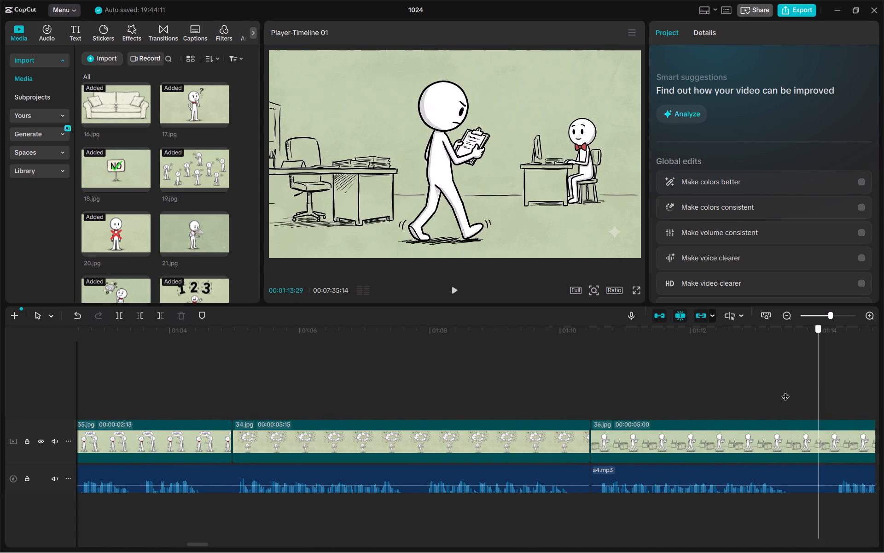
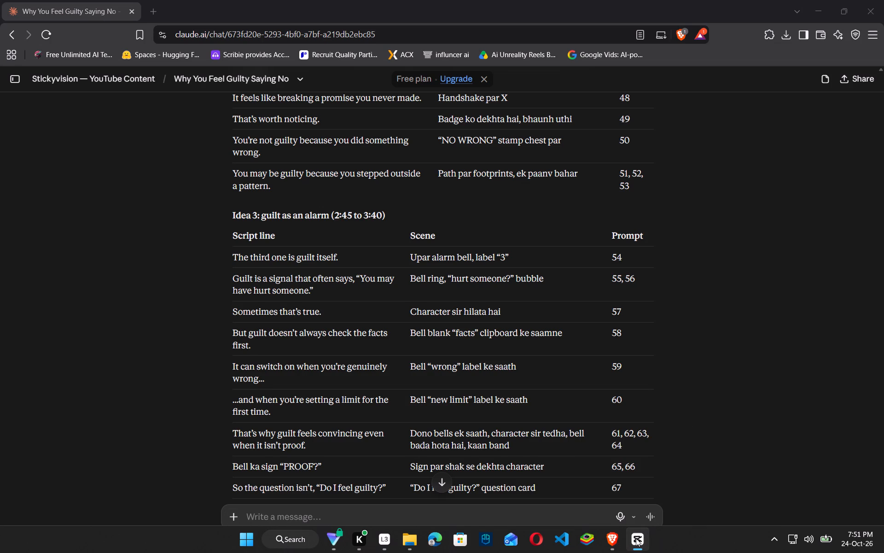
left_click(636, 538)
left_click(716, 398)
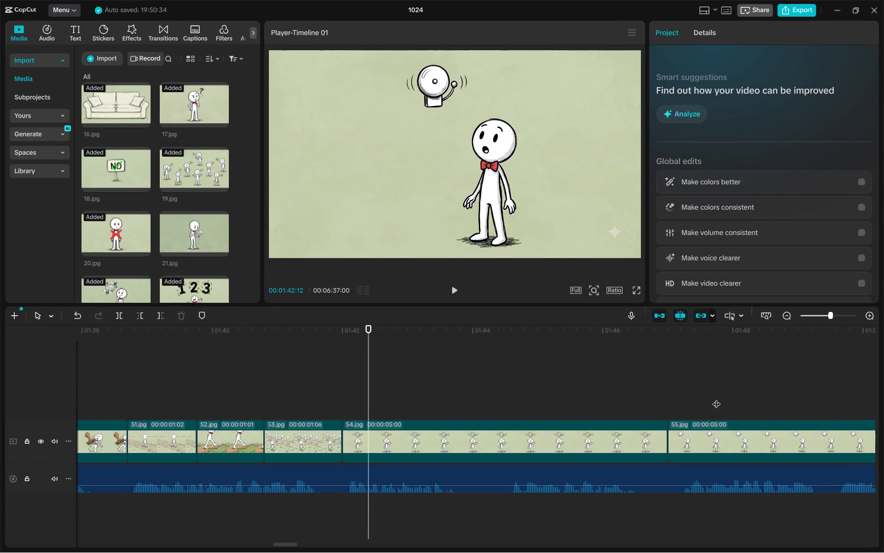
left_click_drag(716, 398, 620, 416)
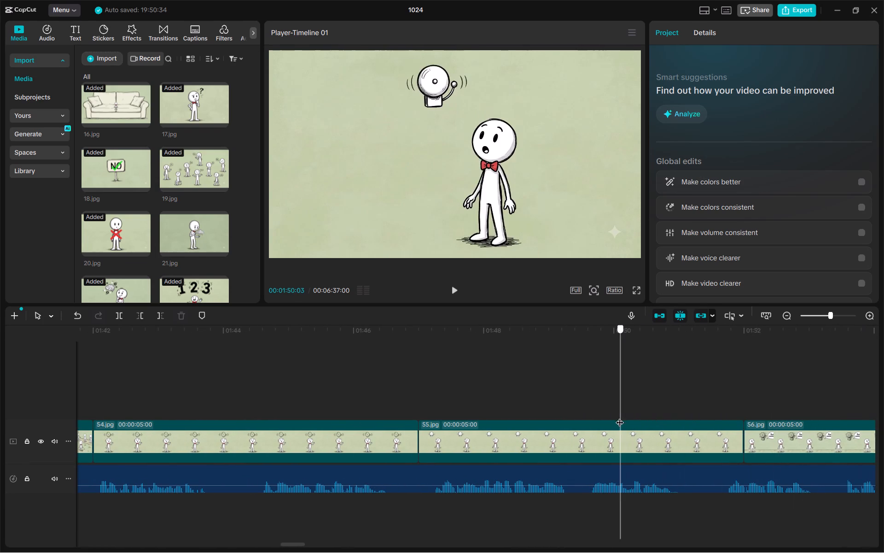
left_click(628, 539)
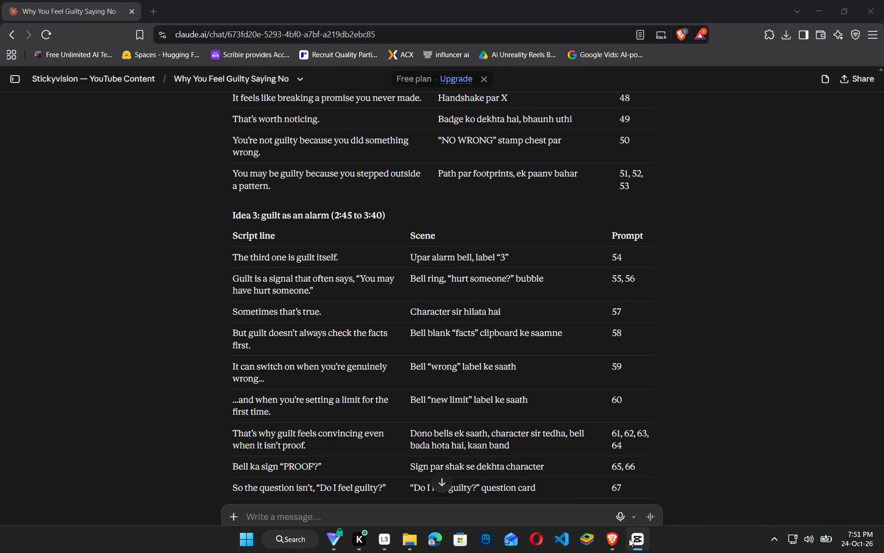
left_click(636, 544)
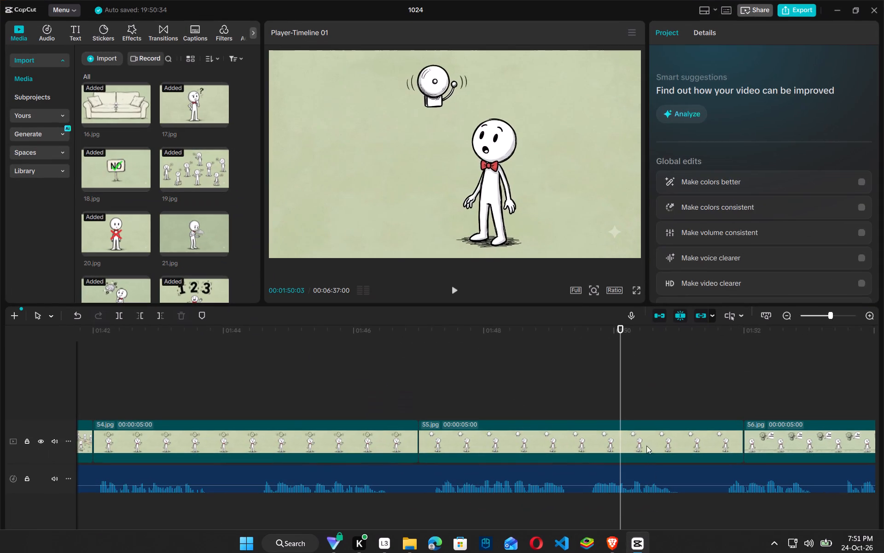
left_click_drag(677, 381, 782, 392)
left_click(782, 392)
left_click_drag(782, 392, 796, 393)
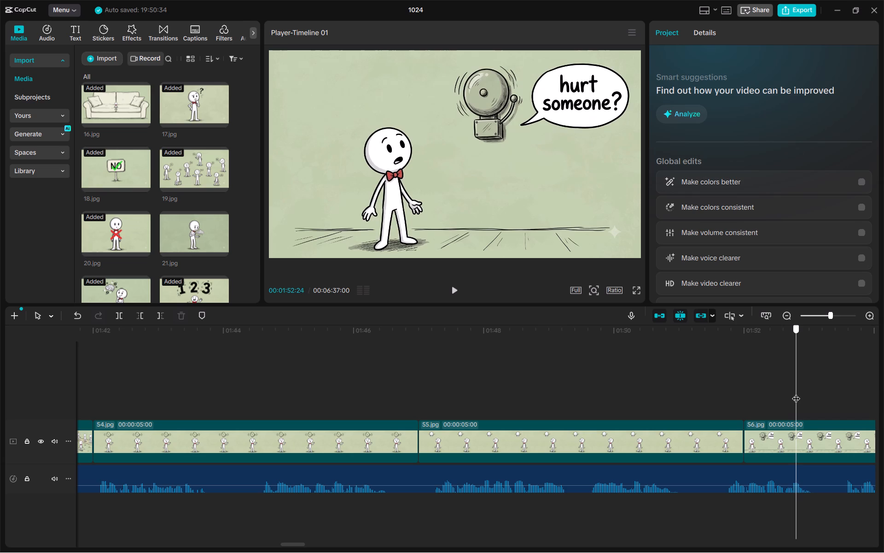
left_click_drag(796, 393, 626, 408)
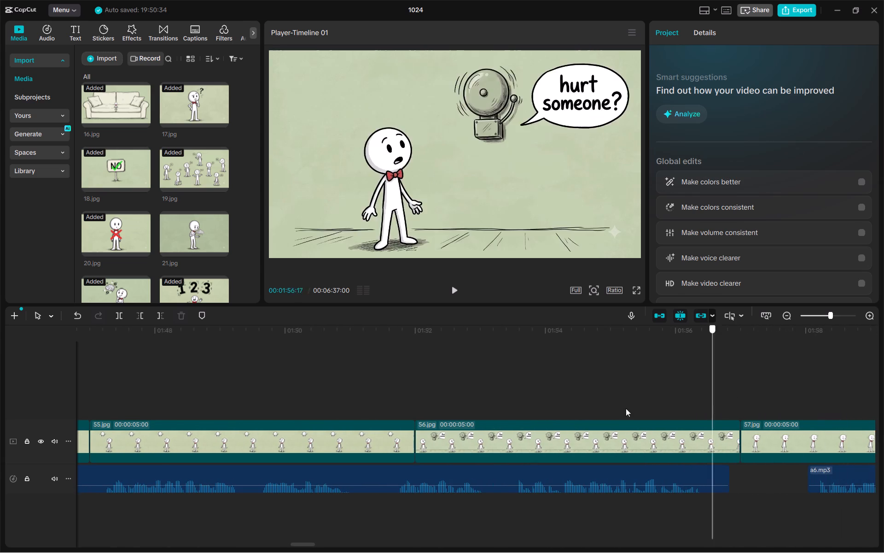
left_click_drag(626, 408, 95, 412)
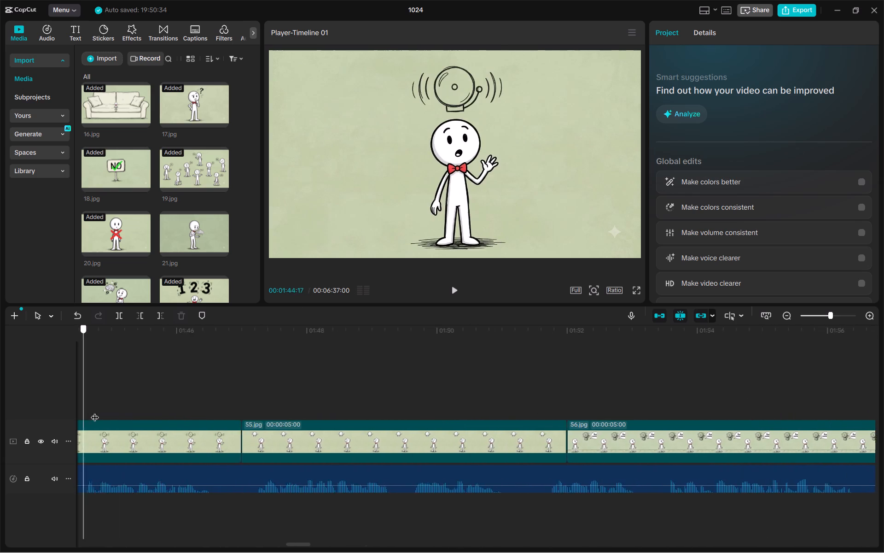
left_click_drag(95, 412, 292, 420)
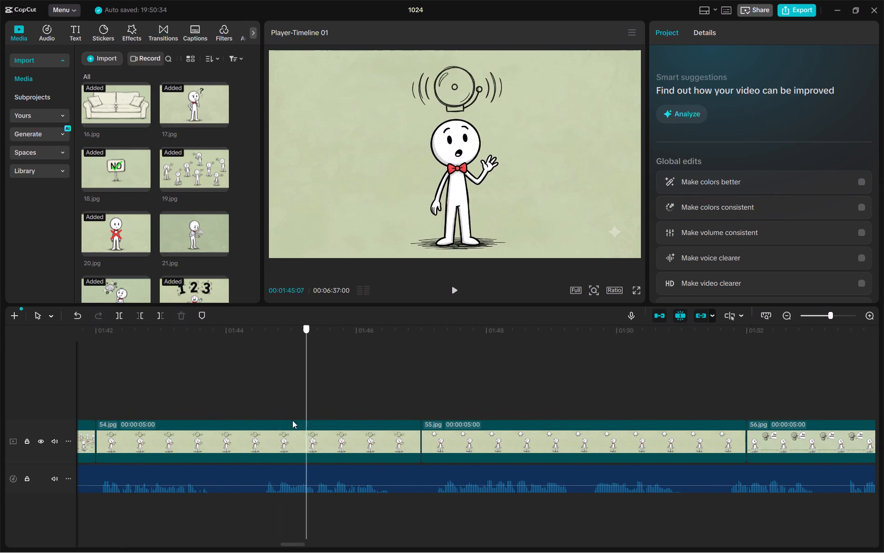
Split the a5.mp3 narration at 00:01:44:15, in the silent gap under 54.jpg just before the next spoken line.
left_click_drag(292, 420, 256, 419)
left_click(274, 482)
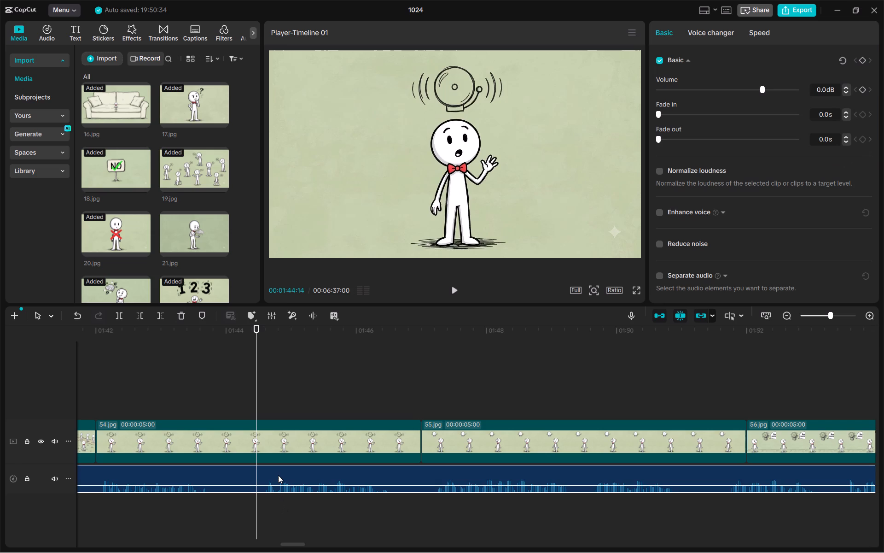
left_click_drag(256, 348, 86, 391)
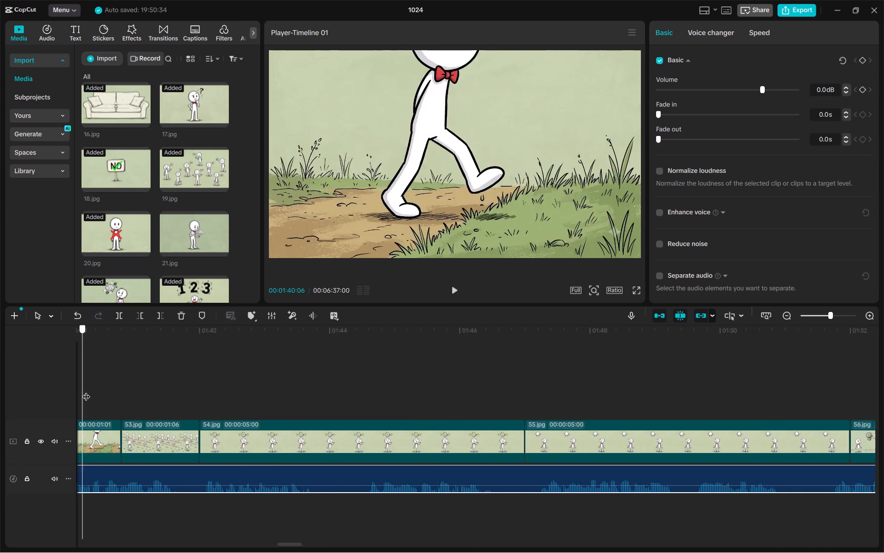
left_click_drag(86, 391, 441, 378)
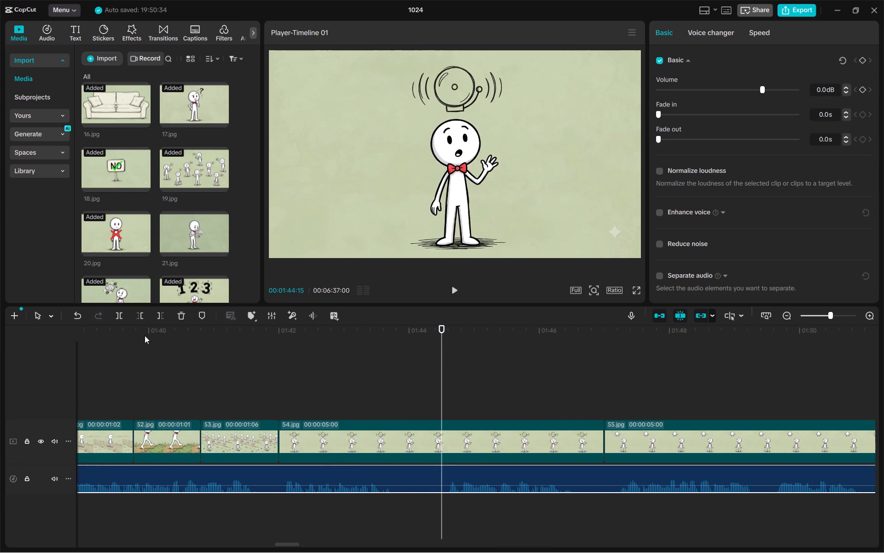
left_click(121, 315)
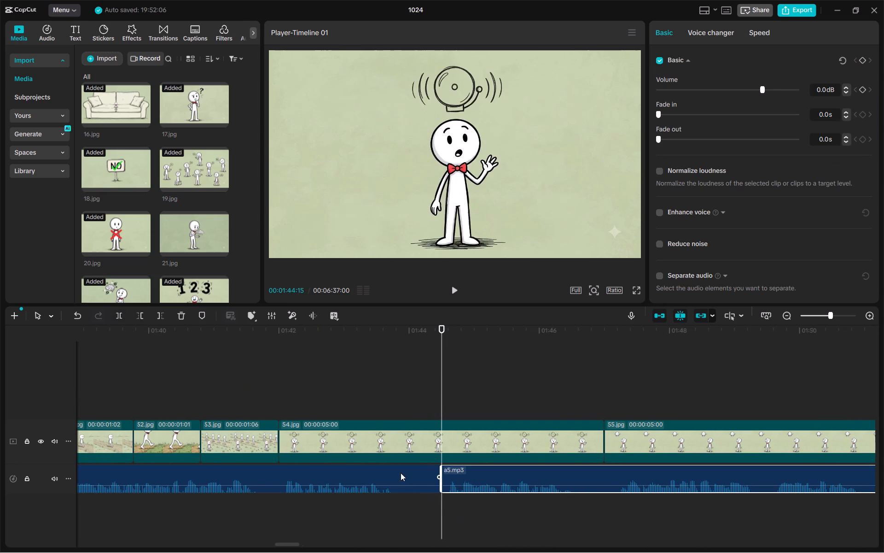
Move the second part of the split a5.mp3 slightly later so it sits apart from the first part.
left_click(401, 473)
left_click_drag(443, 480, 343, 483)
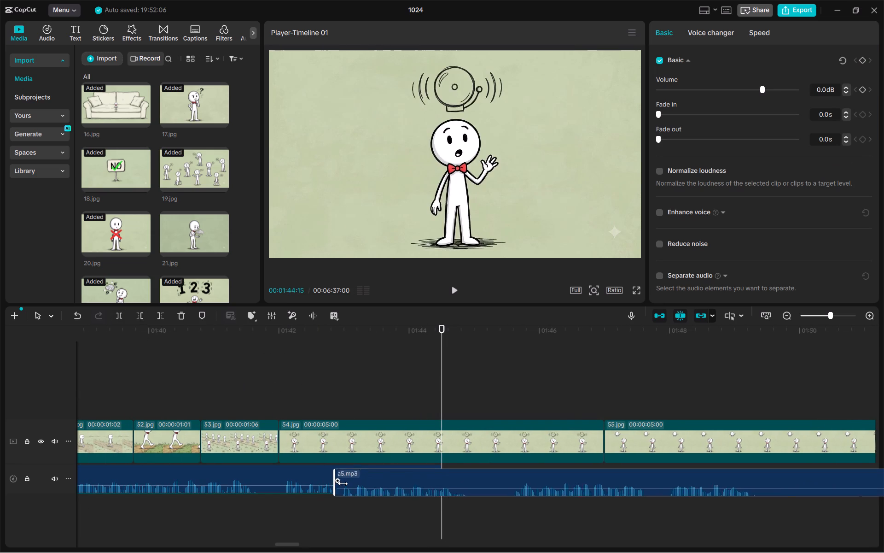
left_click_drag(343, 483, 454, 486)
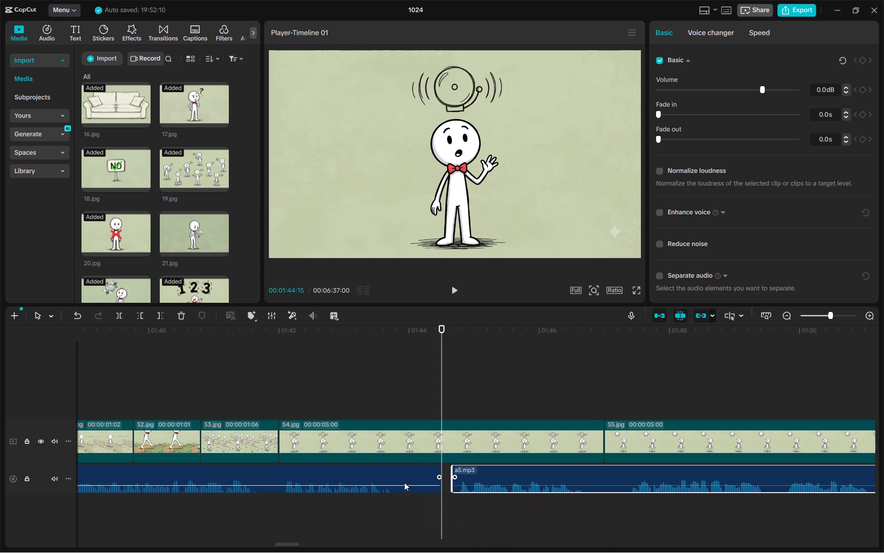
Trim the end of the first narration part back to the cut between 53.jpg and 54.jpg, at about 00:01:42.
left_click(404, 482)
left_click_drag(441, 482, 278, 482)
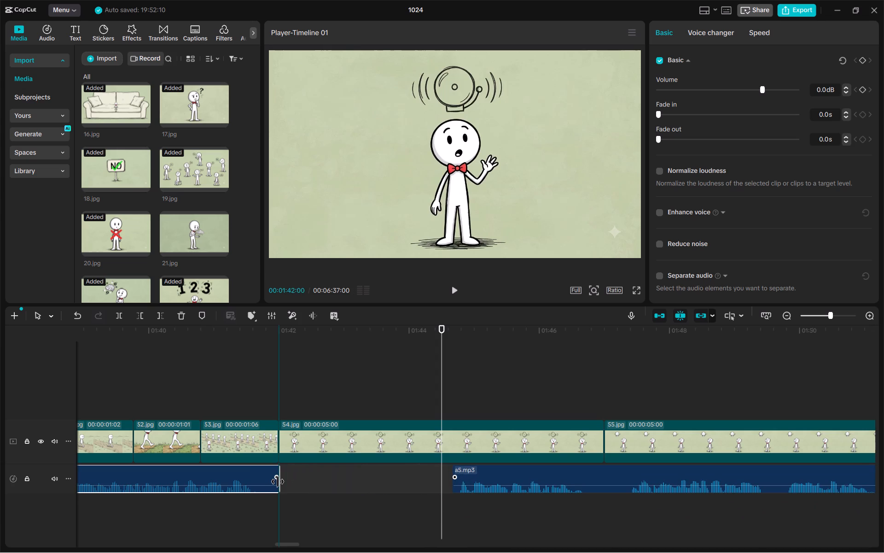
left_click_drag(278, 482, 276, 482)
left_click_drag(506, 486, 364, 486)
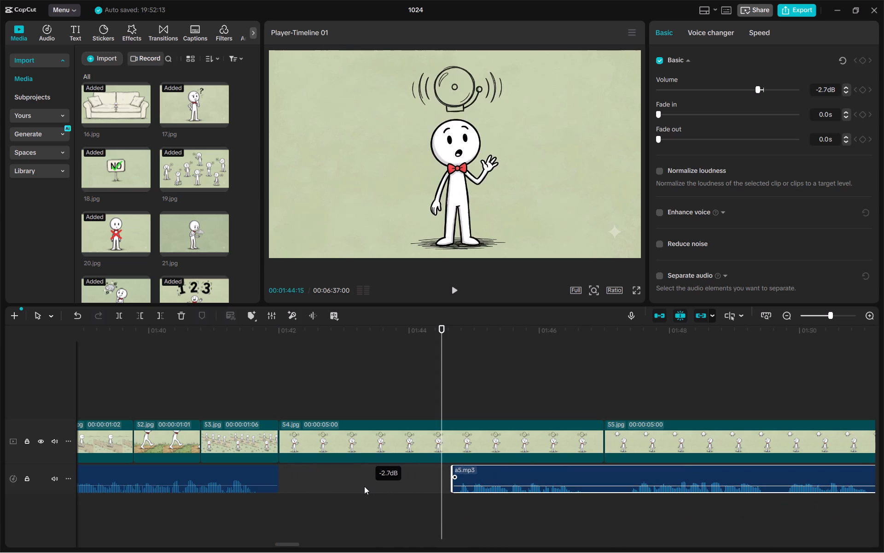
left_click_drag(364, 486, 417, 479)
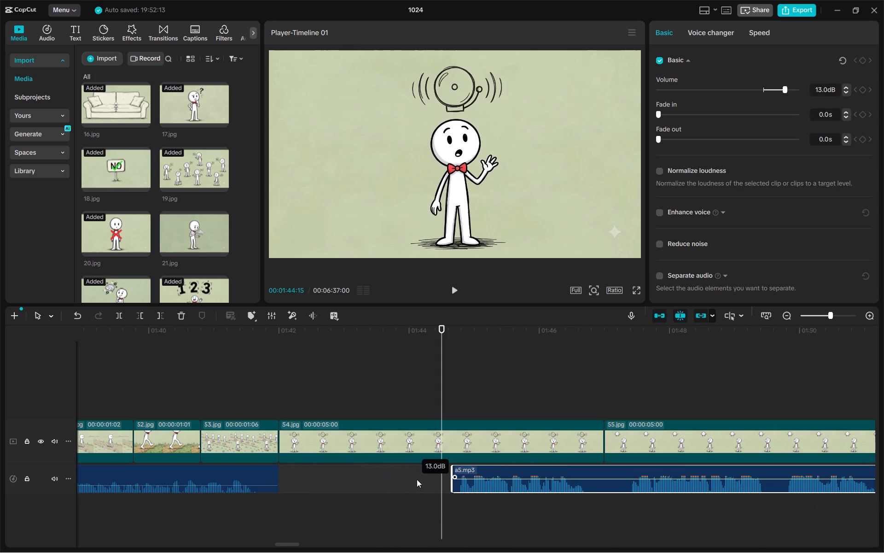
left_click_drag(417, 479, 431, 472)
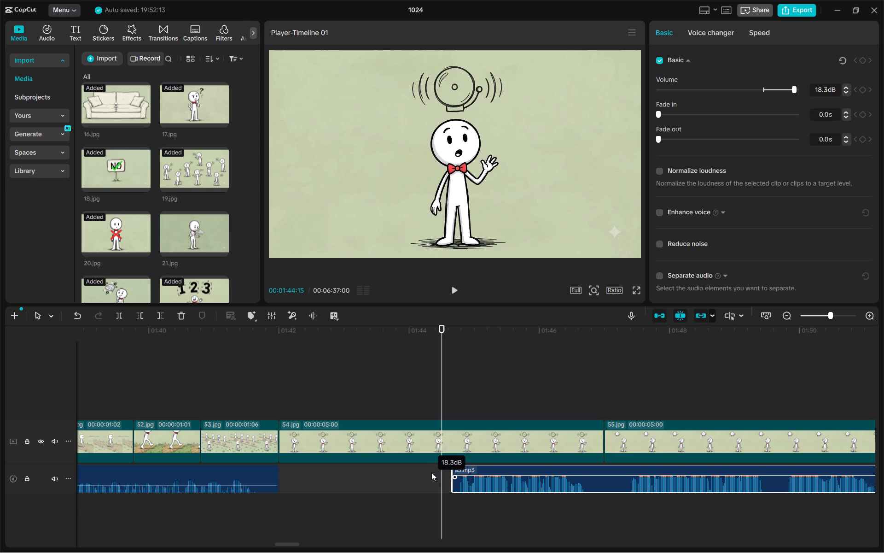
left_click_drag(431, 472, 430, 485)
Move the second a5.mp3 part earlier so it starts at the cut between 53.jpg and 54.jpg, closing the audio gap.
left_click(495, 516)
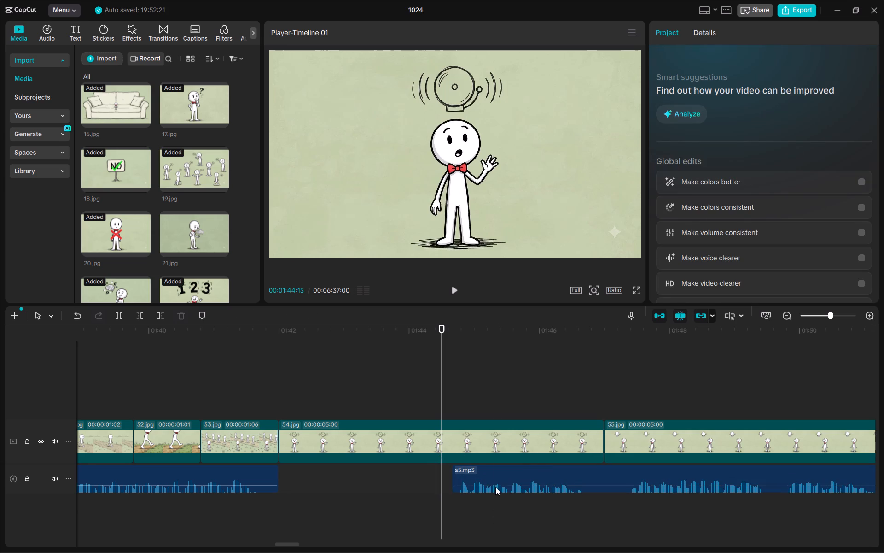
left_click_drag(536, 471, 362, 467)
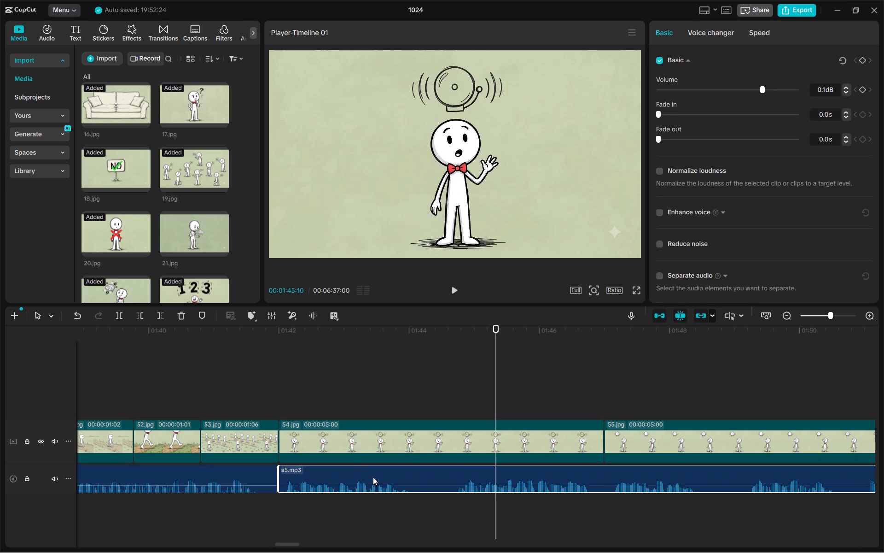
Trim the end of 54.jpg to 00:01:44:19, just before the next spoken line, for a duration of 00:00:02:19.
left_click(266, 386)
left_click(455, 291)
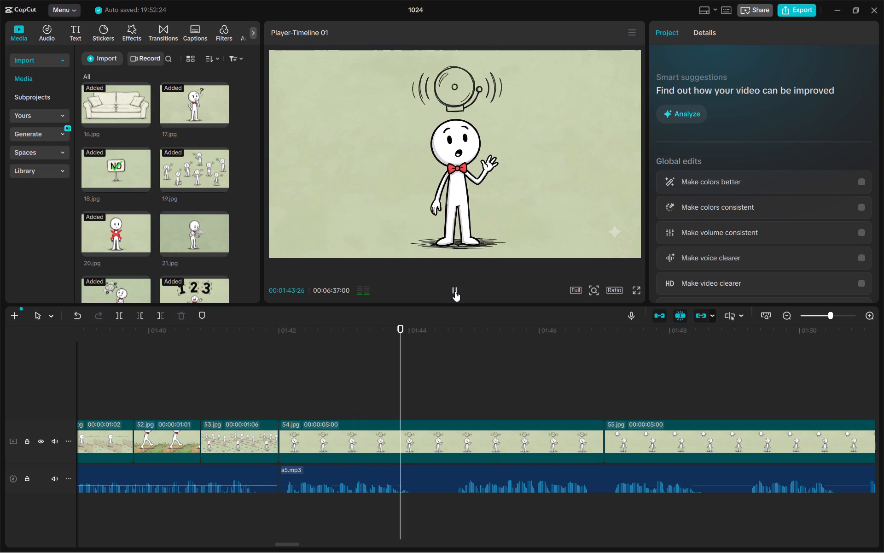
left_click(455, 291)
left_click(453, 389)
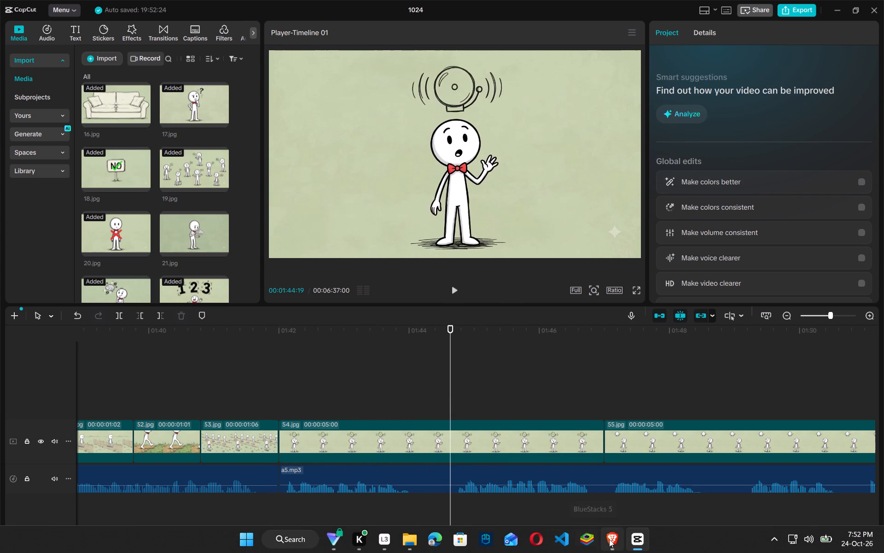
left_click(611, 539)
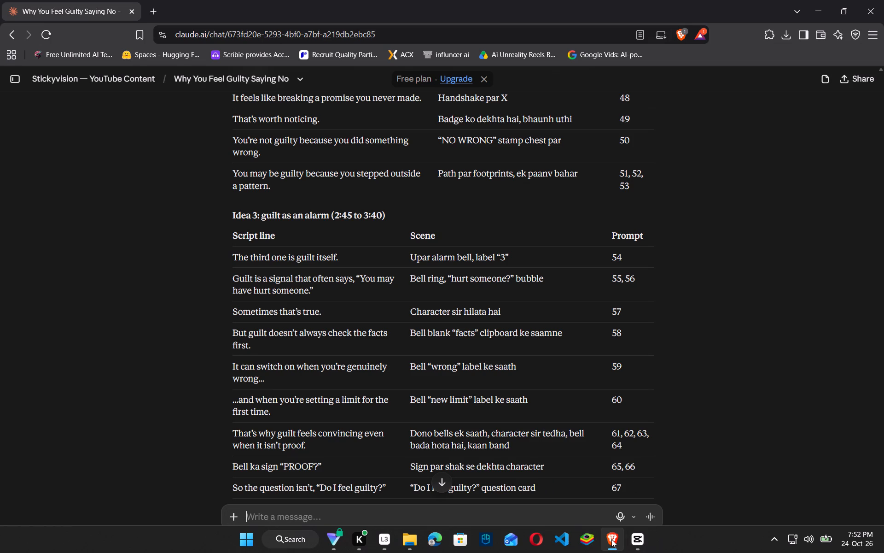
left_click(611, 539)
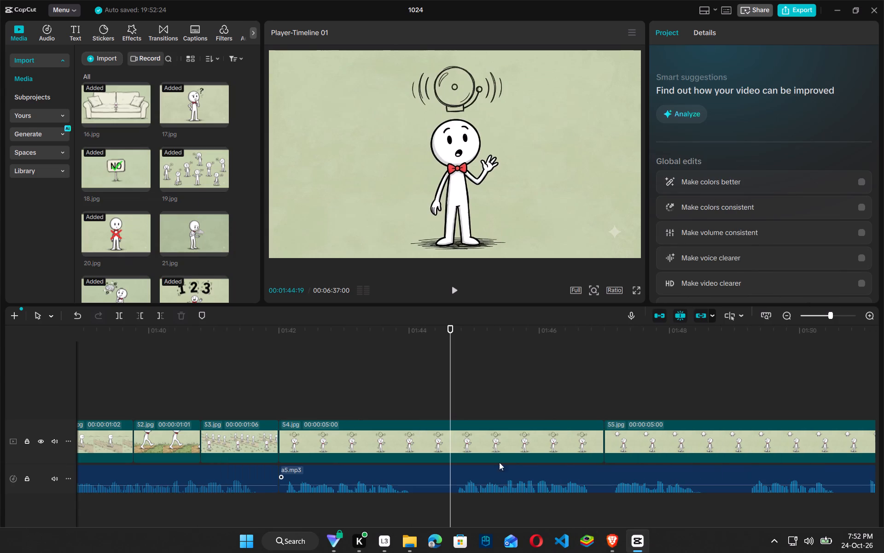
left_click(499, 438)
left_click_drag(603, 446, 454, 445)
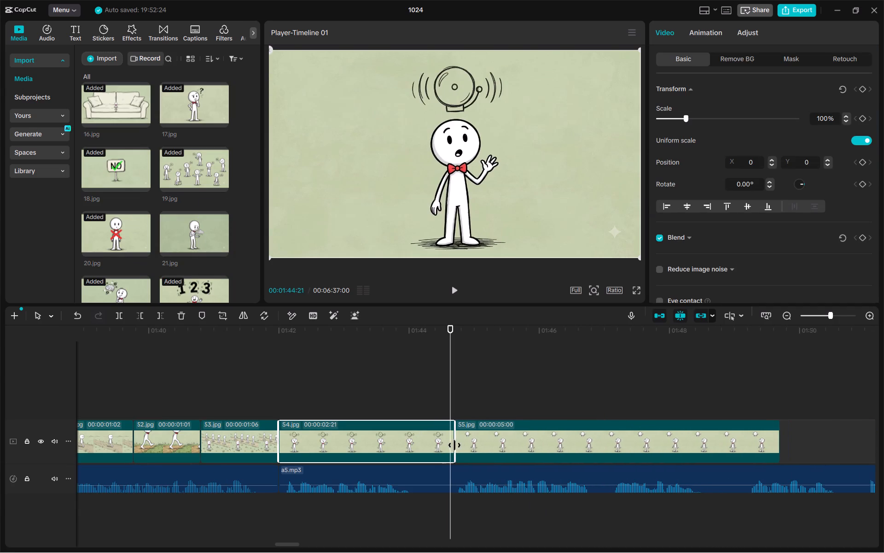
left_click_drag(454, 445, 451, 447)
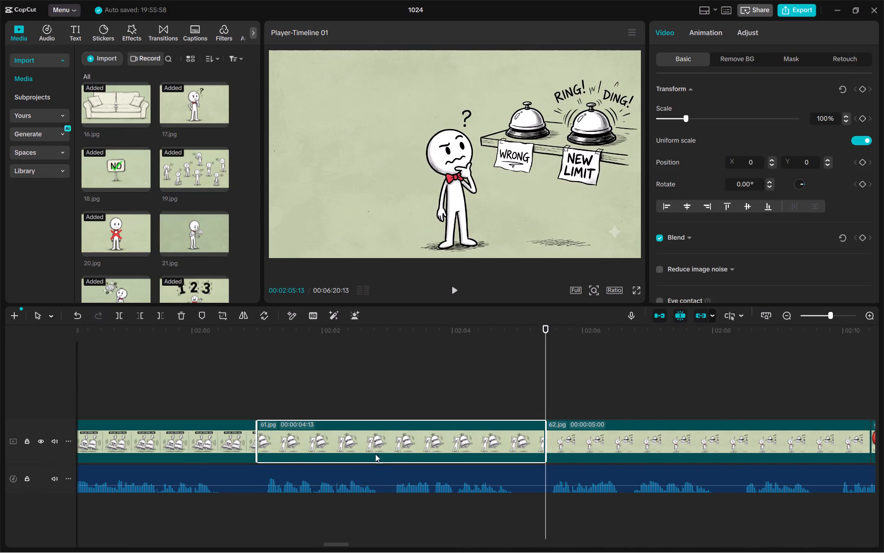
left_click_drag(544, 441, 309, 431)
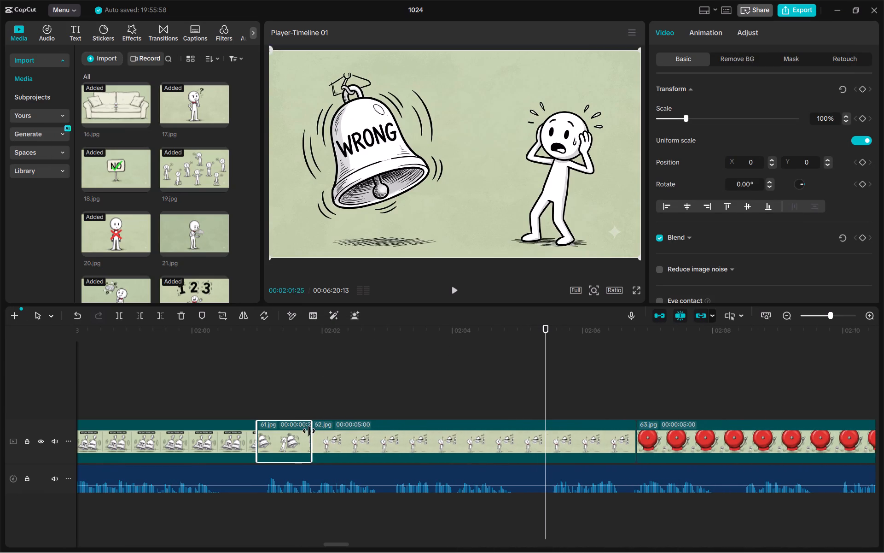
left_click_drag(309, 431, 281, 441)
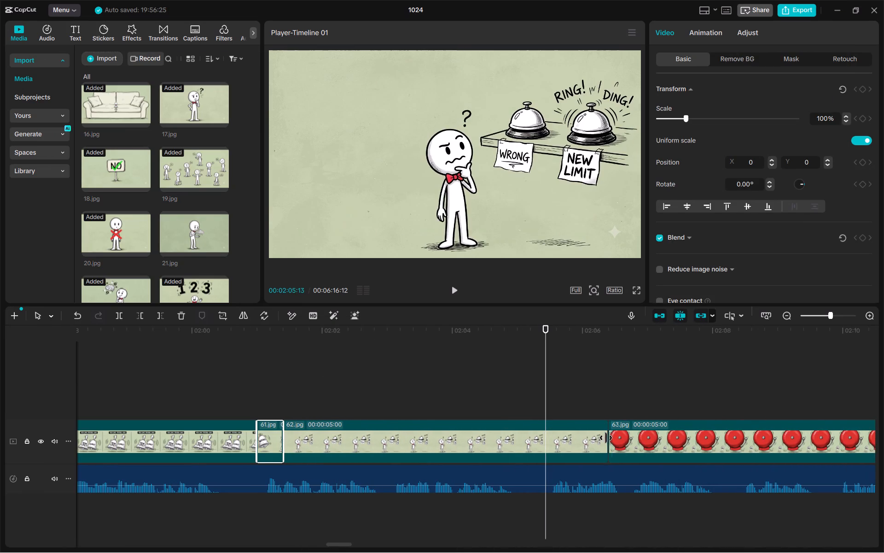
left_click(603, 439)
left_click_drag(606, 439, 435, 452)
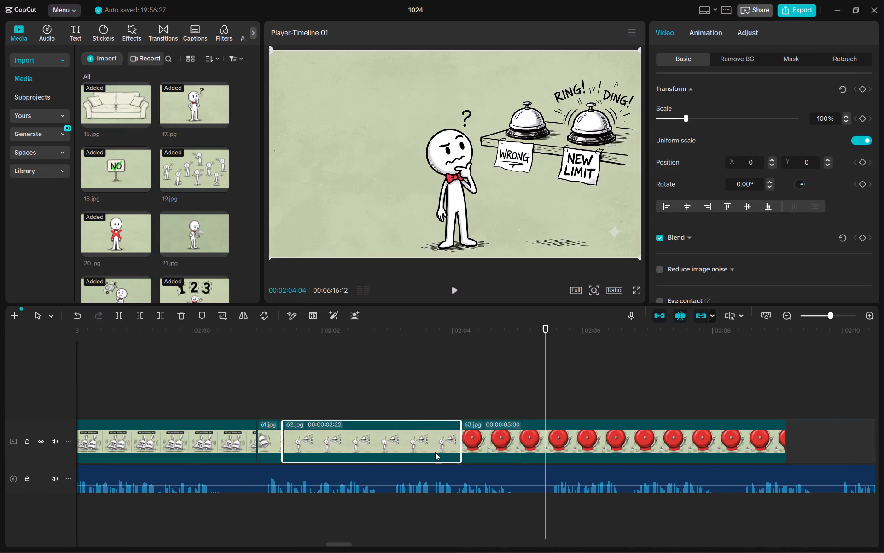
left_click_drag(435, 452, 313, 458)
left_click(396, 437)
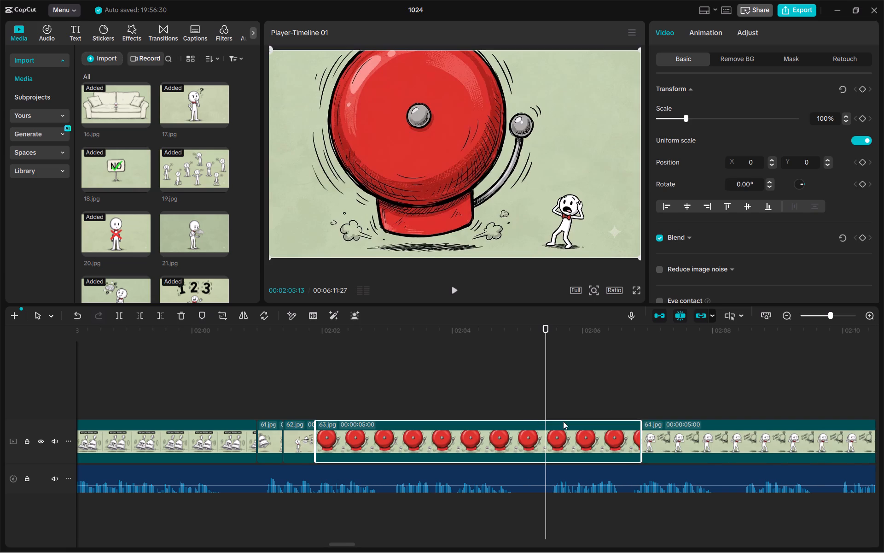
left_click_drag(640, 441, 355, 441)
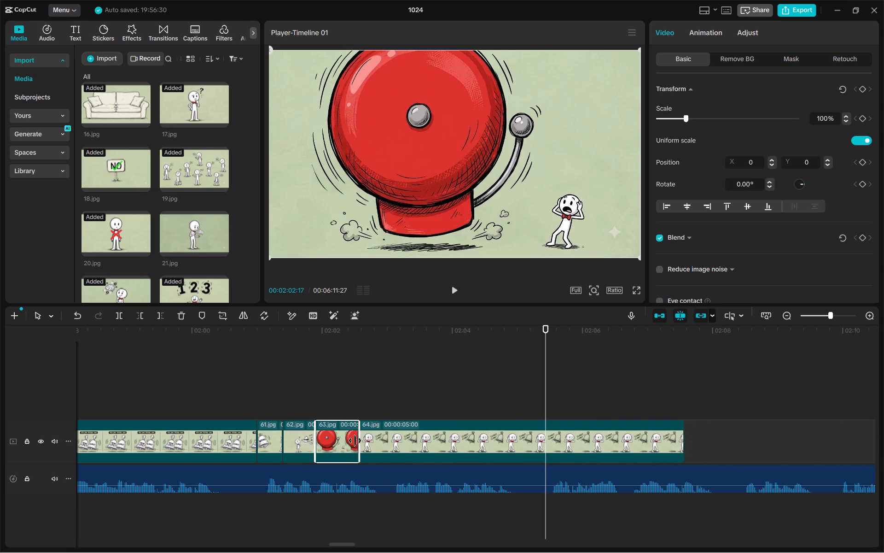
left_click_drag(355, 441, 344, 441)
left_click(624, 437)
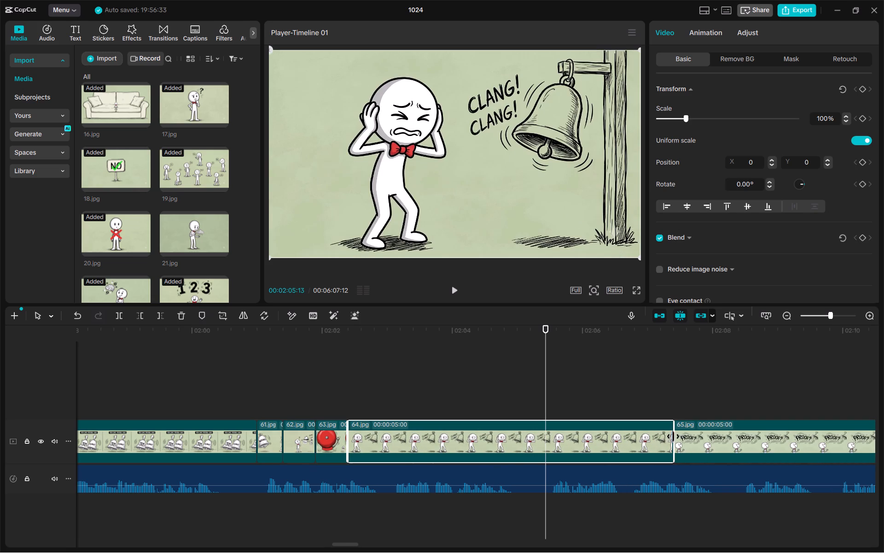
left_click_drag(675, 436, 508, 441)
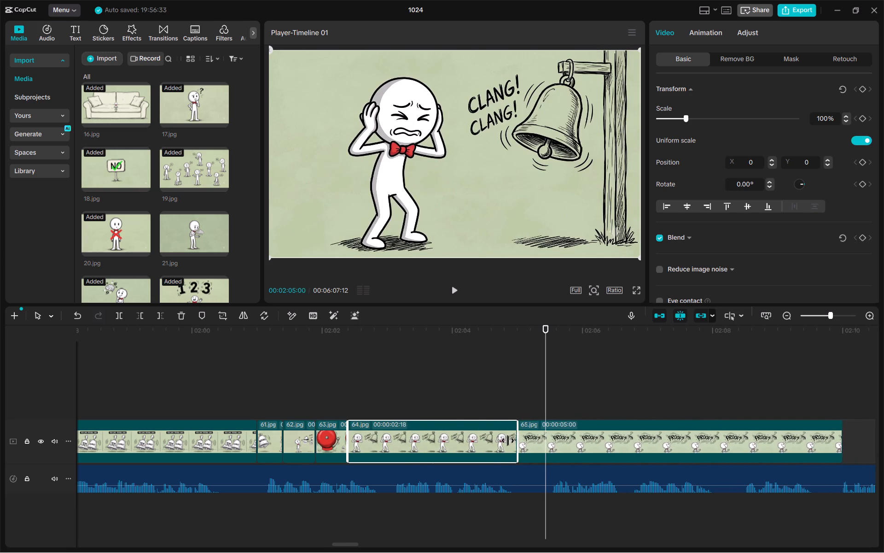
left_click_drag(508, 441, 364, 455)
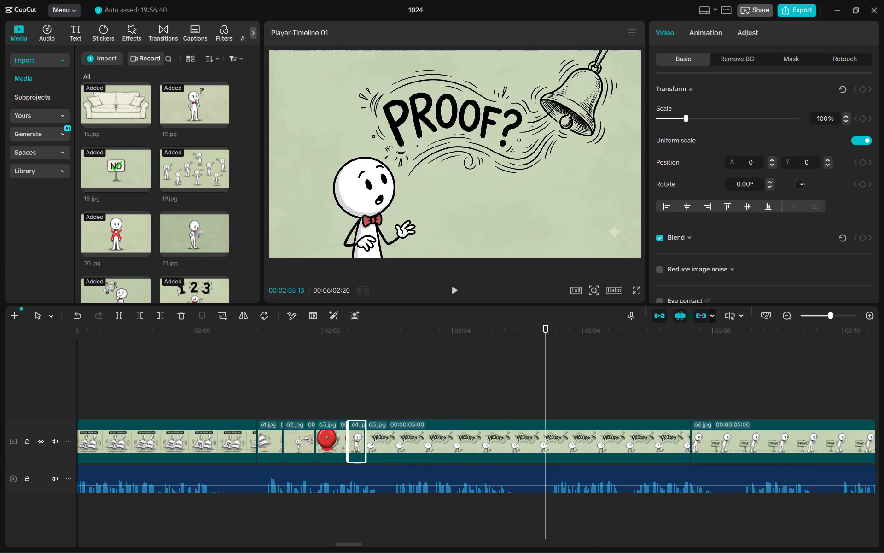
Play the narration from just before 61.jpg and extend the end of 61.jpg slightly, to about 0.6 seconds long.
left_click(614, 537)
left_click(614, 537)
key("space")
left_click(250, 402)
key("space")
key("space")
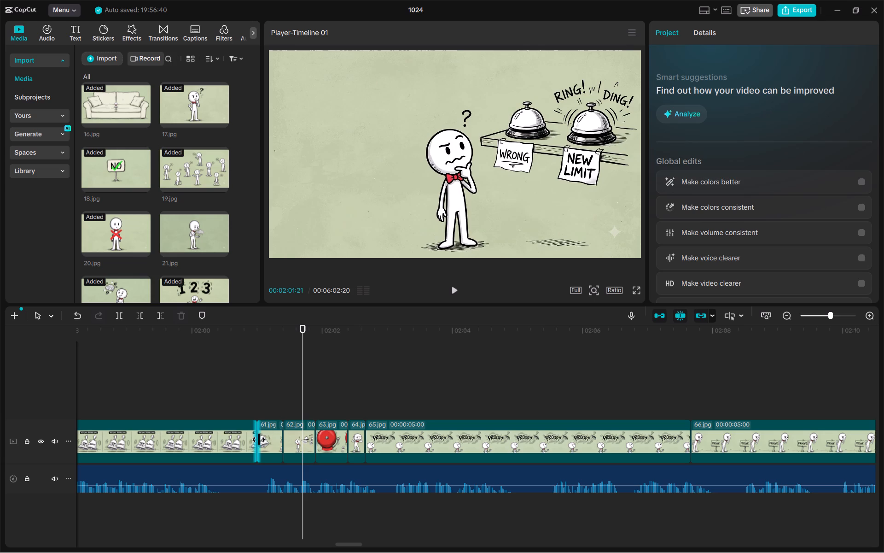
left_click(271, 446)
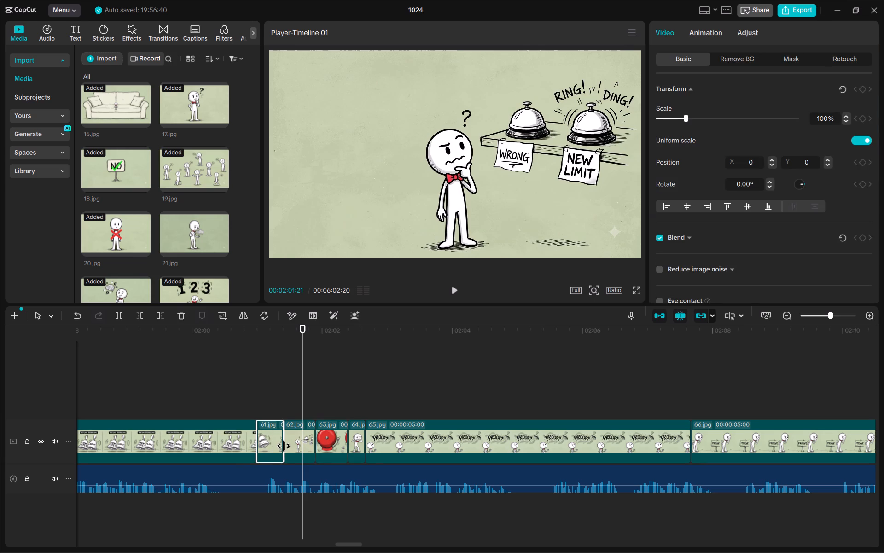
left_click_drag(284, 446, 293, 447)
Replay the narration over the shortened images and extend the end of 61.jpg to about 00:02:01:25.
left_click(238, 392)
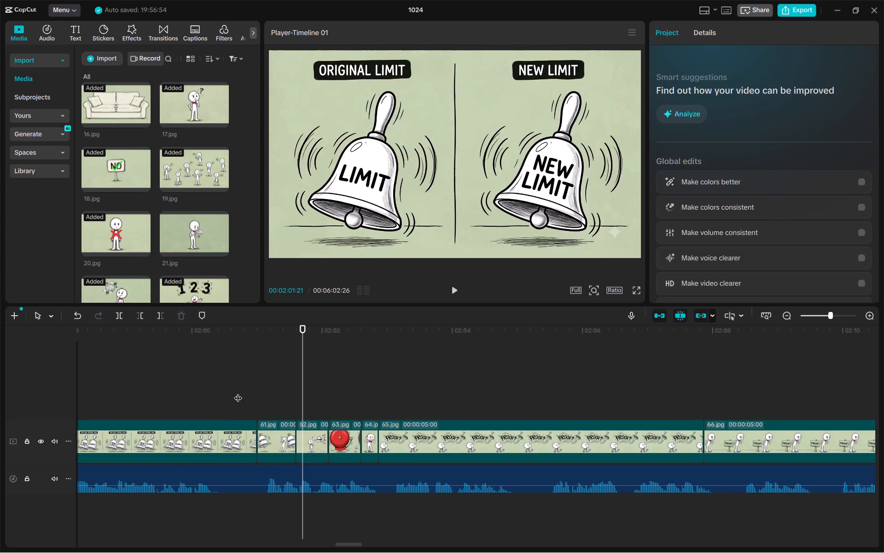
key("space")
key("space")
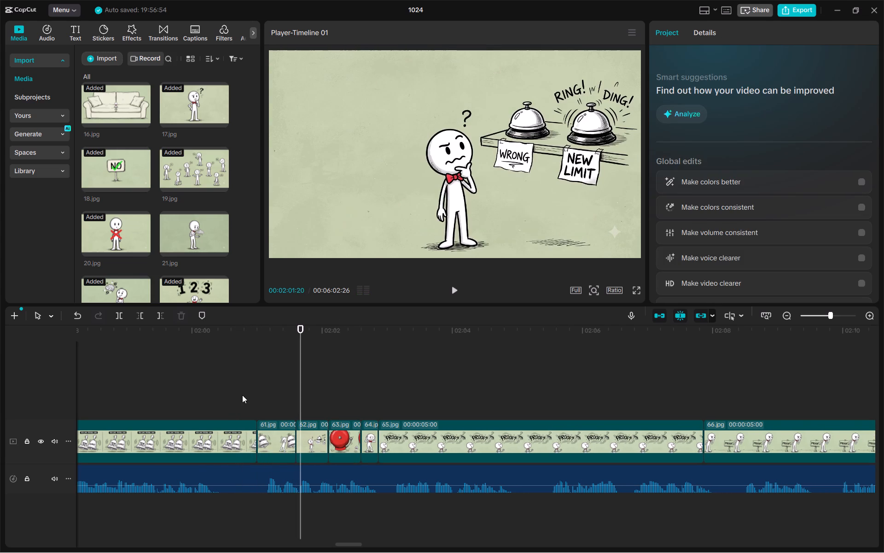
left_click(234, 382)
key("space")
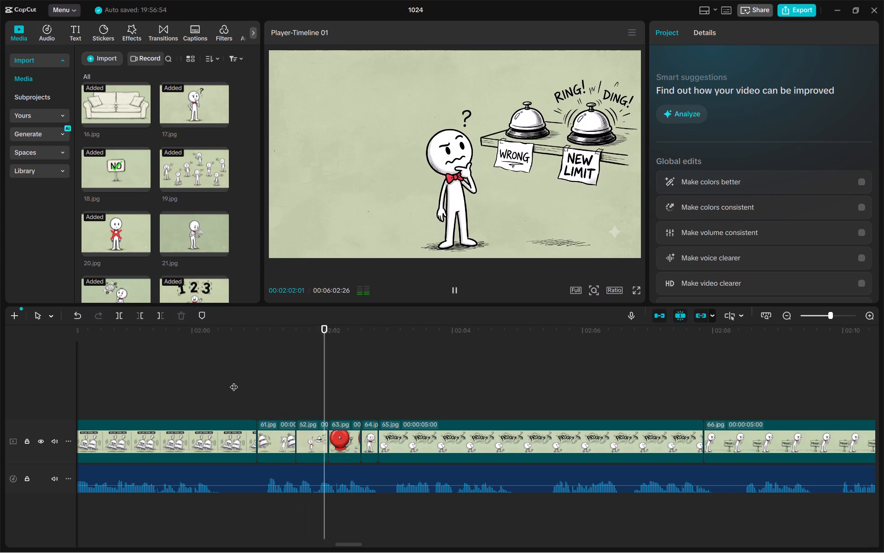
key("space")
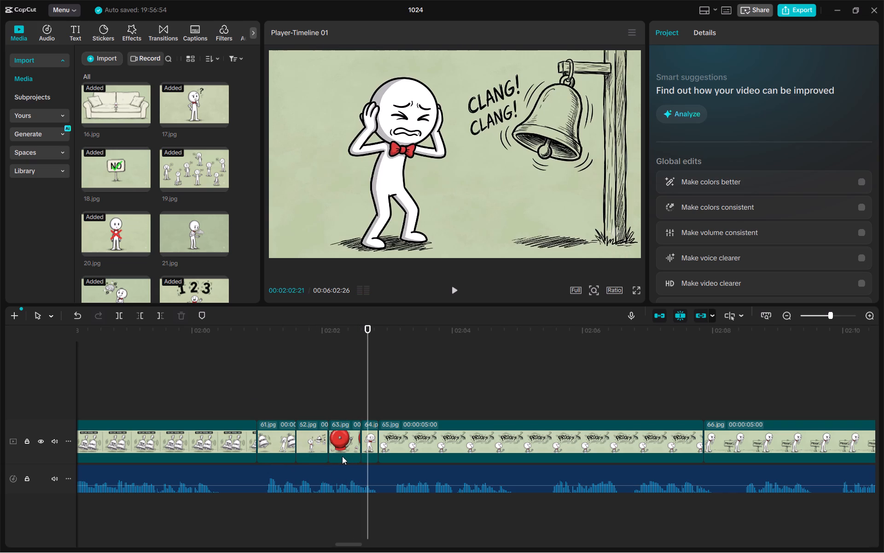
left_click(281, 442)
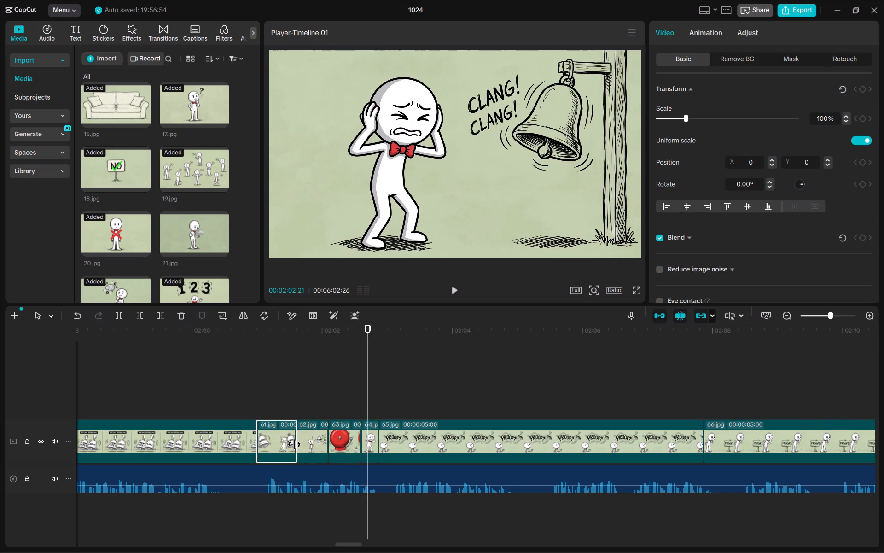
left_click_drag(294, 444, 309, 448)
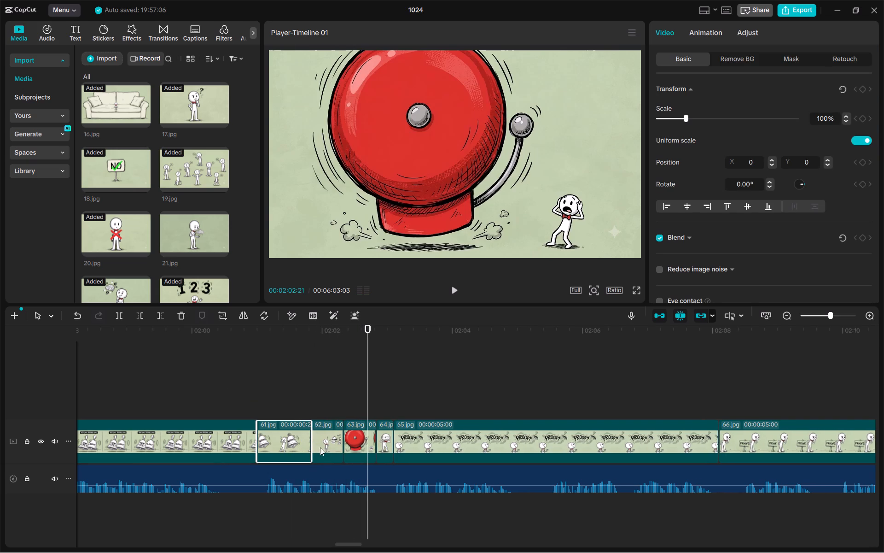
Extend 62.jpg to 00:00:01:04 and 63.jpg to 00:00:00:29 to follow the narration.
left_click(325, 445)
left_click_drag(343, 444, 390, 465)
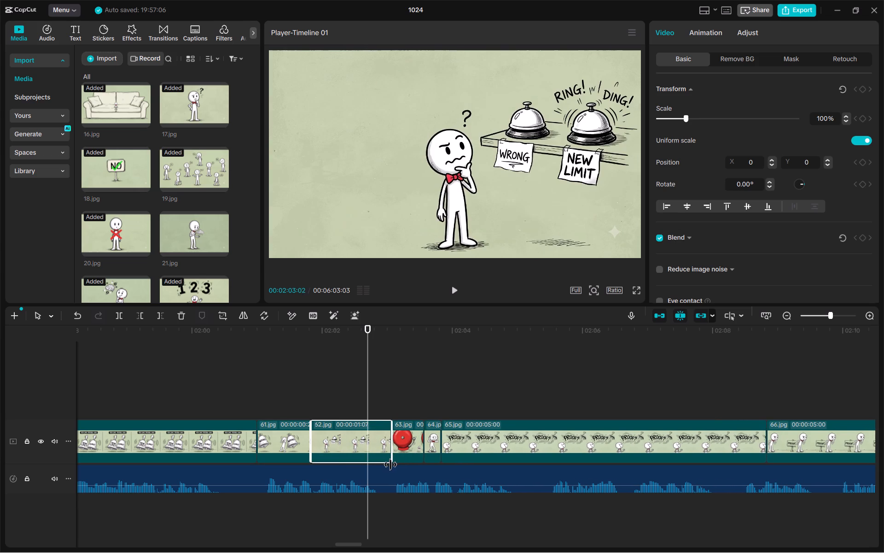
left_click_drag(390, 465, 384, 465)
left_click(401, 446)
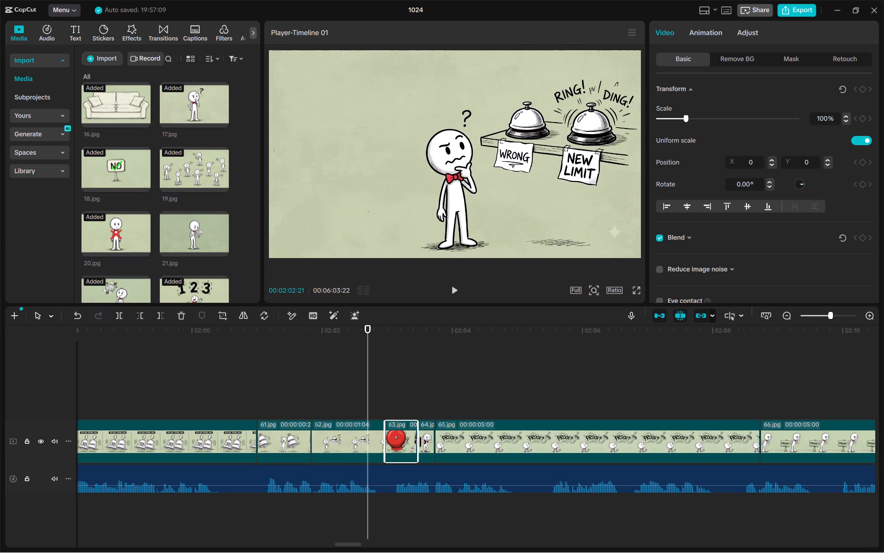
left_click_drag(416, 442, 447, 448)
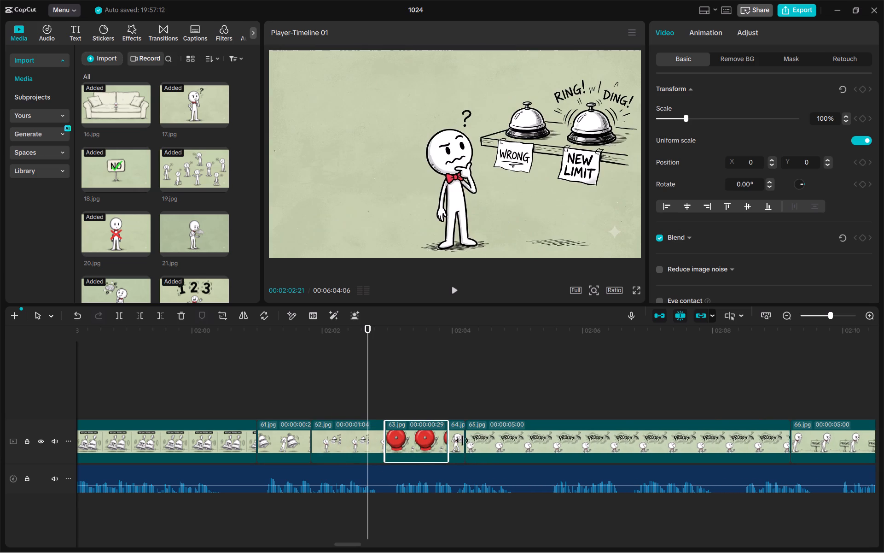
Extend the end of 64.jpg to the pause before the next narration phrase, making it 00:00:01:13 long.
left_click(456, 442)
left_click_drag(466, 445, 540, 465)
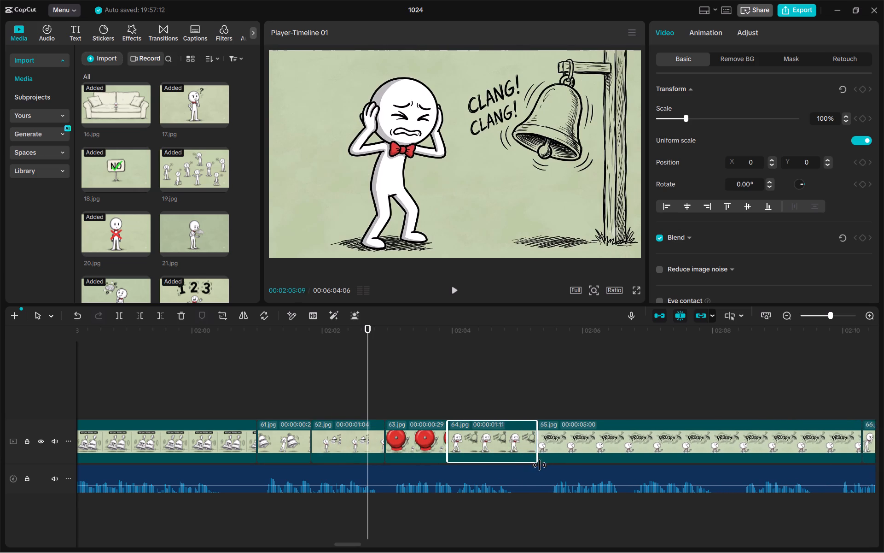
left_click_drag(540, 465, 539, 467)
left_click(233, 393)
key("space")
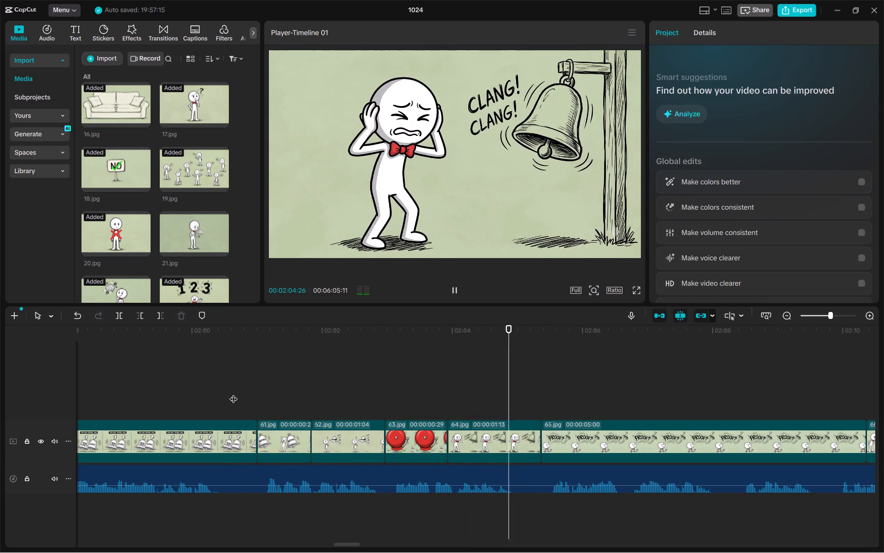
key("space")
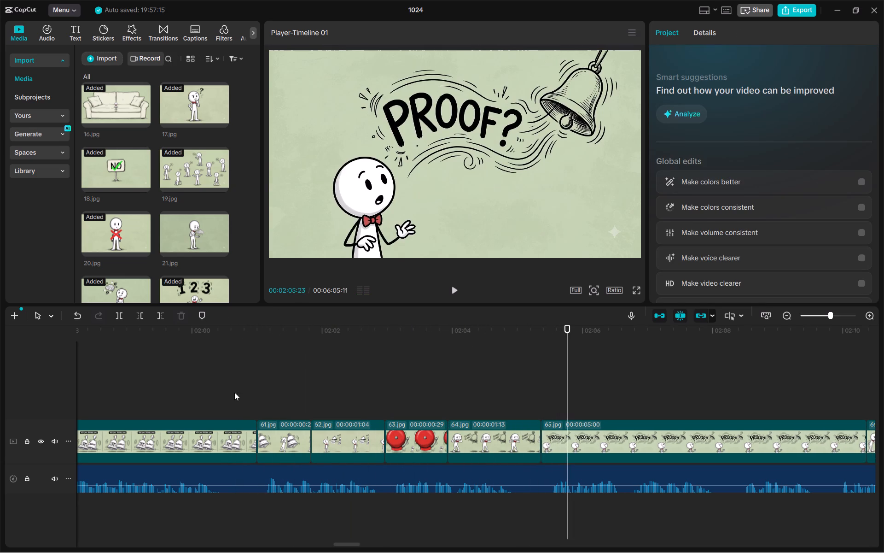
left_click_drag(567, 388, 883, 451)
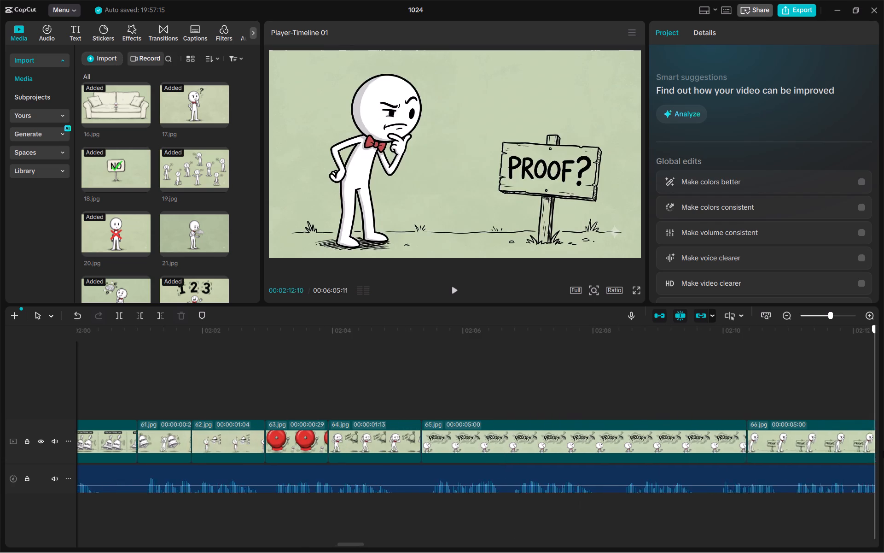
left_click_drag(883, 451, 285, 467)
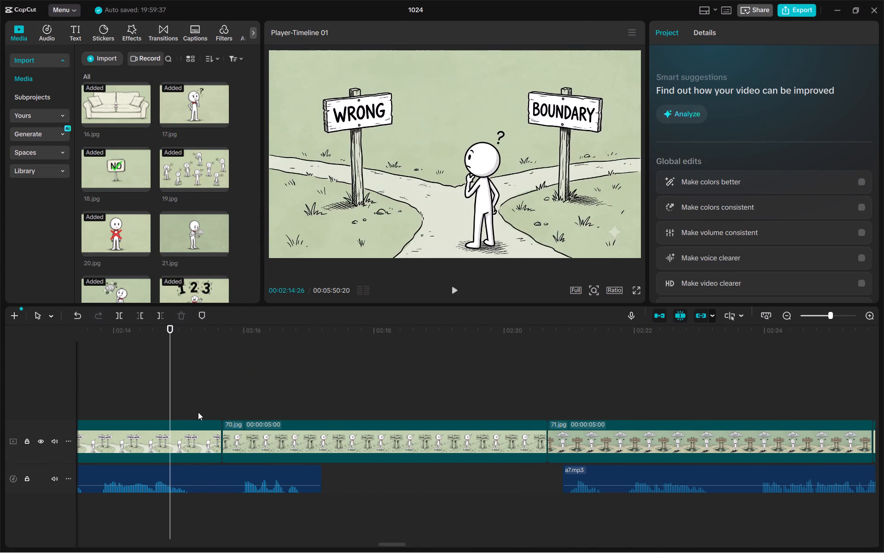
key("space")
key("space")
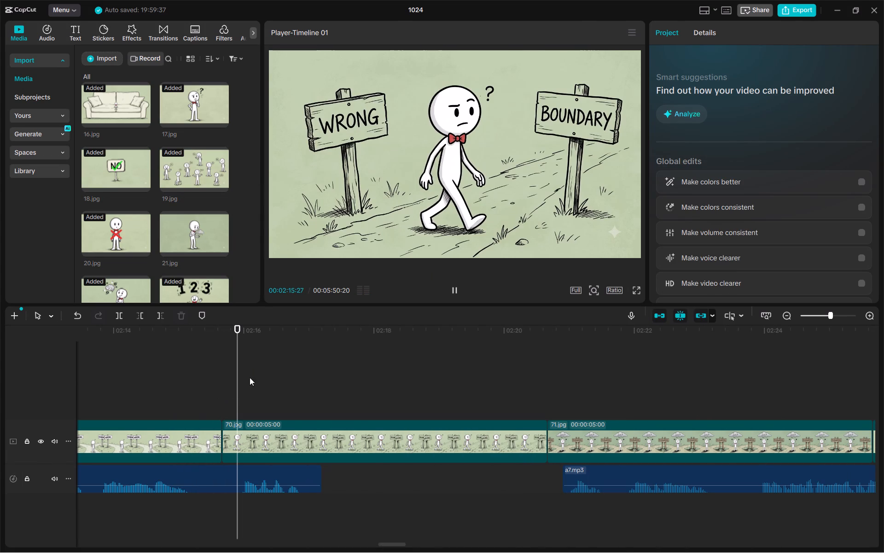
left_click_drag(239, 392, 148, 391)
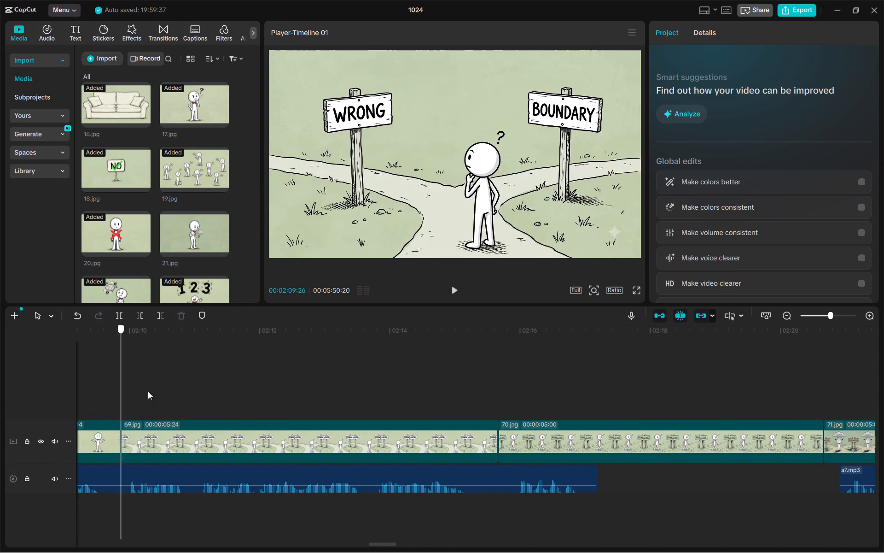
left_click_drag(148, 391, 220, 392)
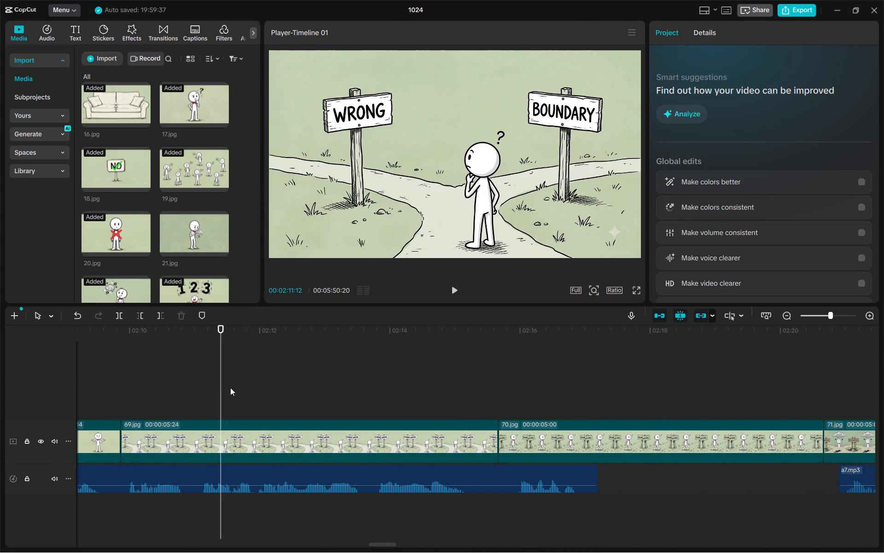
left_click(356, 419)
left_click(472, 433)
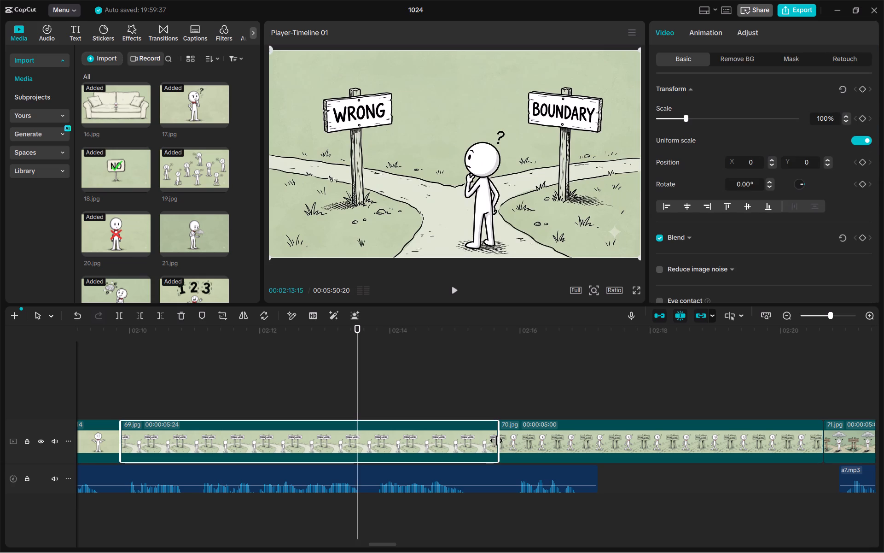
left_click_drag(496, 441, 202, 433)
Trim the end of 70.jpg within the "Is this guilt pointing at a real wrong" narration, making it 00:00:01:10 long.
left_click(509, 435)
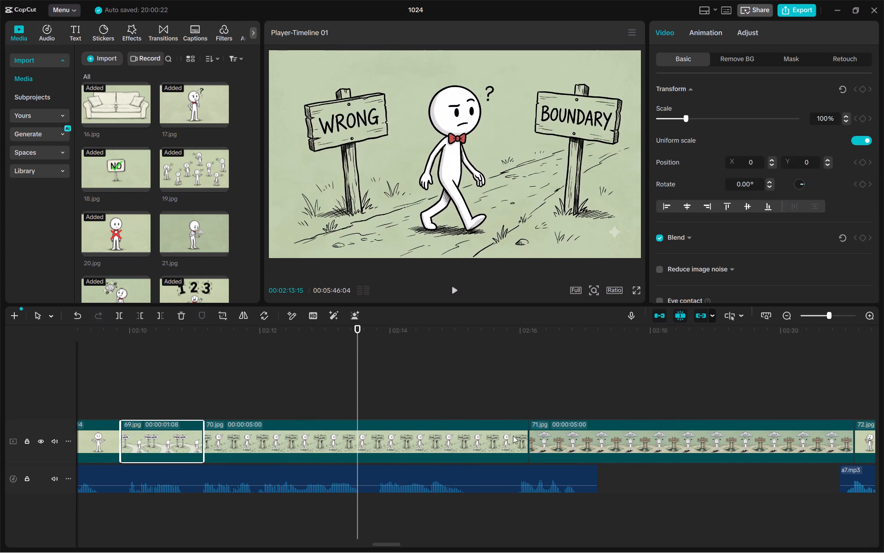
left_click_drag(529, 440, 288, 471)
Trim the end of 71.jpg to the narration pause before the last phrase of the audio clip, making it 00:00:02:29 long.
left_click(491, 438)
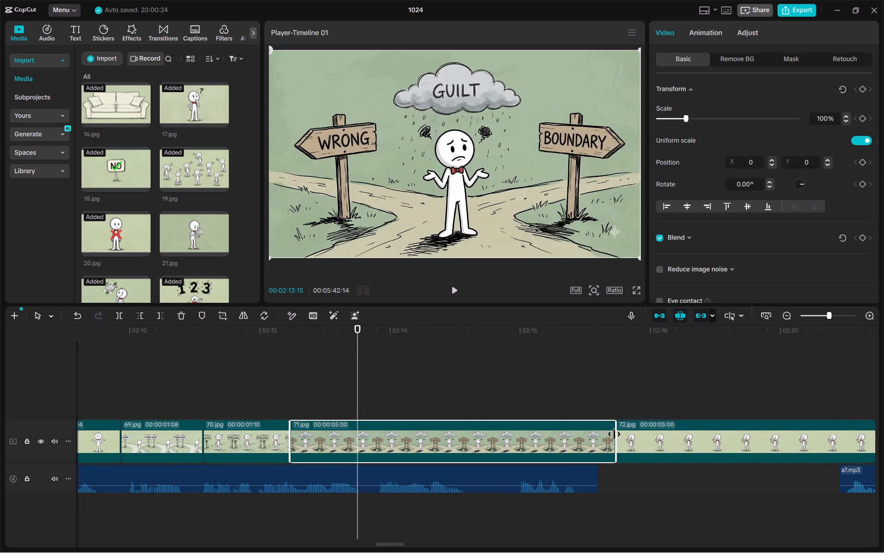
left_click_drag(616, 438, 482, 453)
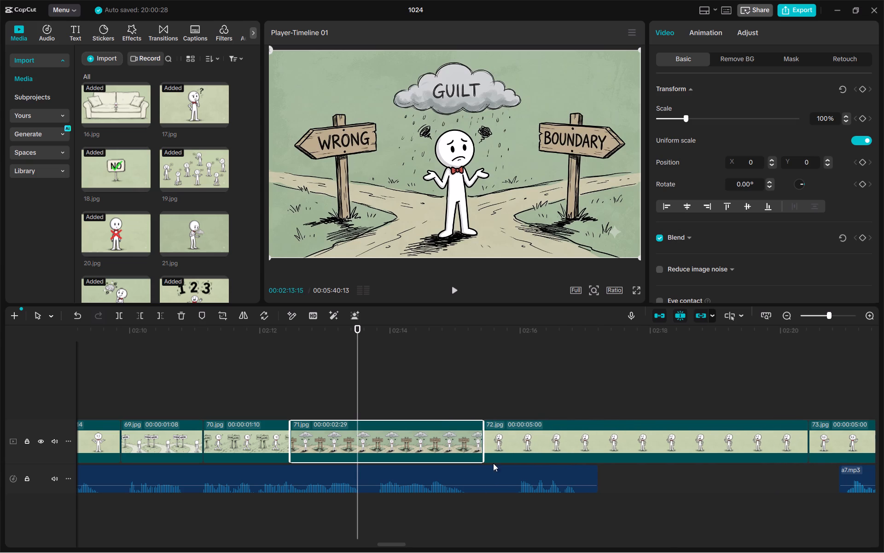
Recheck the storyboard for images 69 to 71 and play back their narration to examine where each phrase begins.
left_click(614, 535)
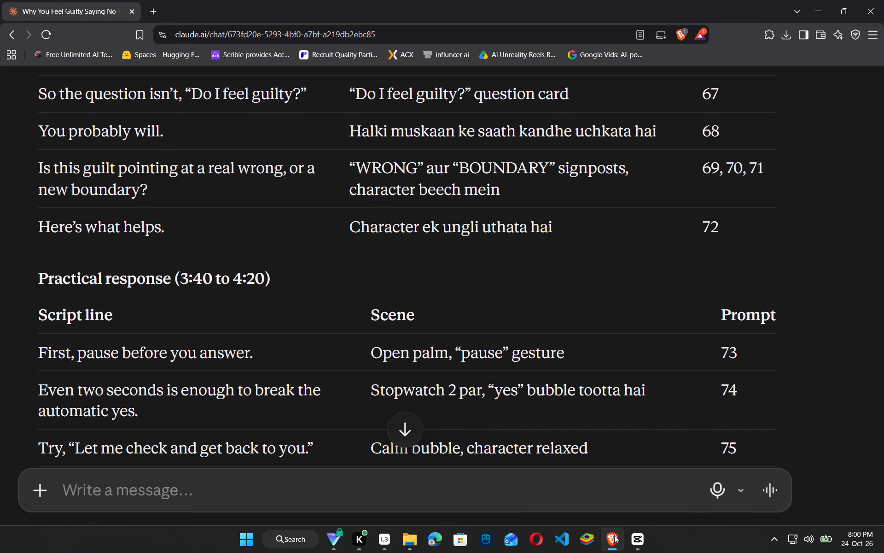
left_click(614, 535)
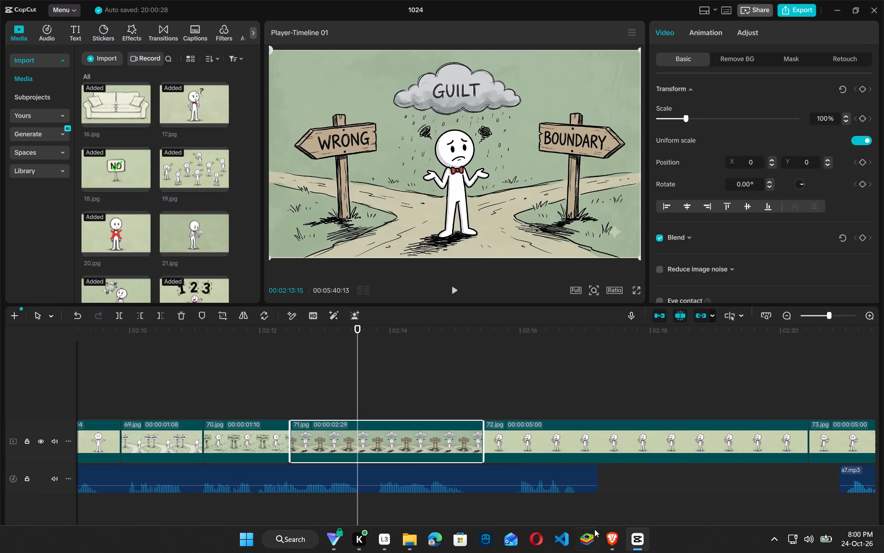
left_click(132, 400)
left_click(132, 400)
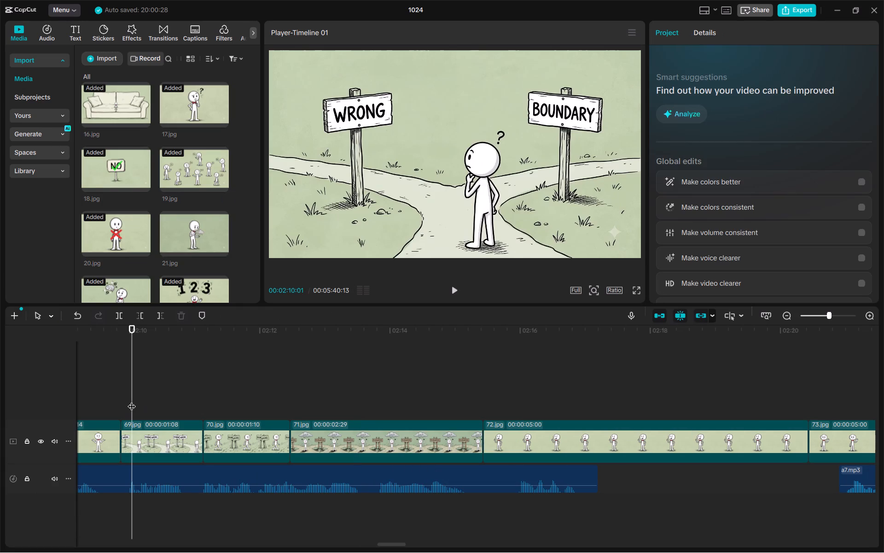
left_click(103, 393)
key("space")
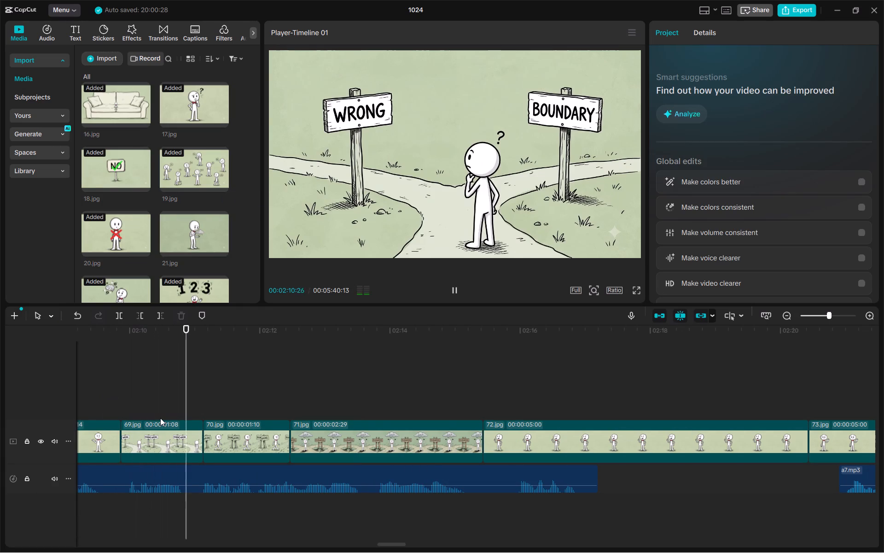
key("space")
key("space")
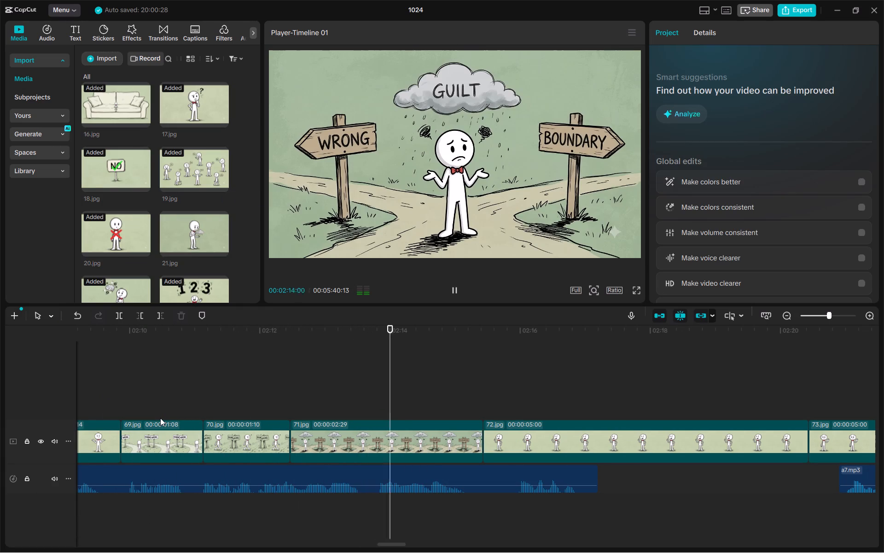
key("space")
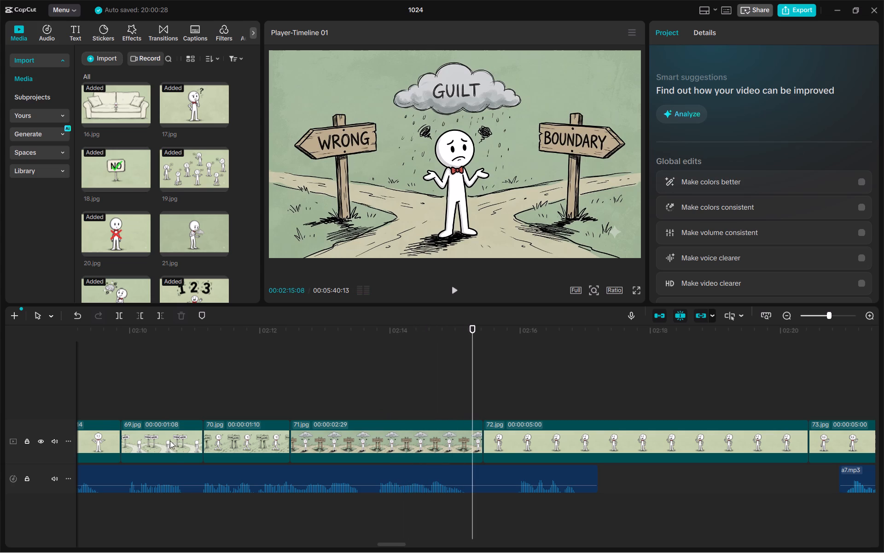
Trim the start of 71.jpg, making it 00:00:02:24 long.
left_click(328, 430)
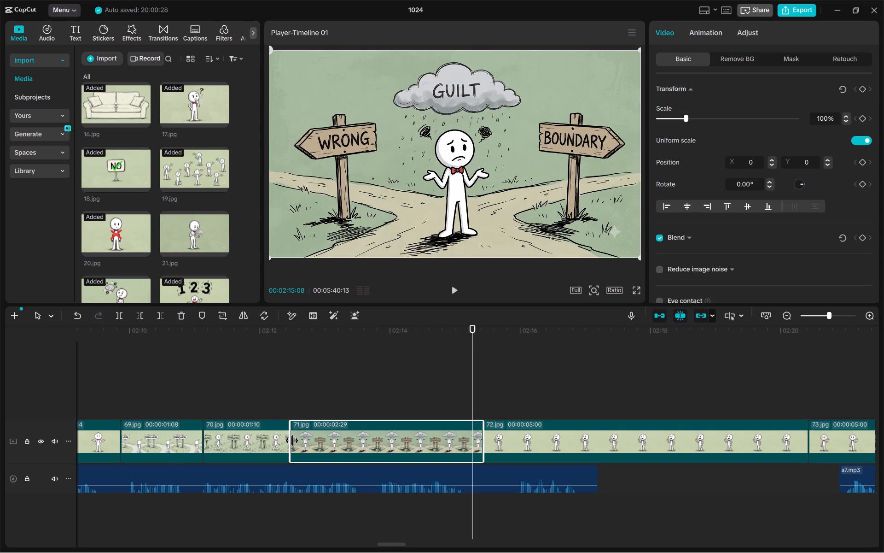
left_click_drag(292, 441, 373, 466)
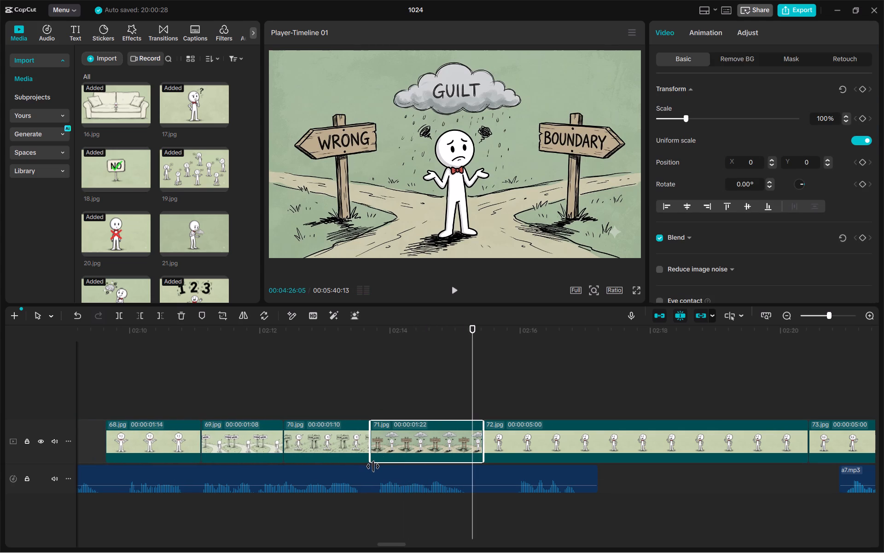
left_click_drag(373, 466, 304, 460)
Extend the end of 70.jpg to the narration pause after its phrase, making it 00:00:02:16 long.
left_click(263, 447)
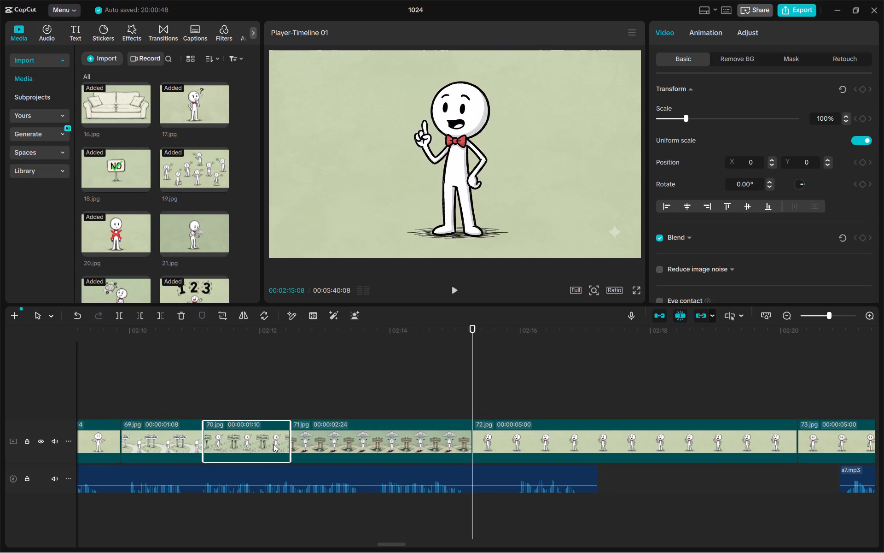
left_click_drag(290, 446, 364, 462)
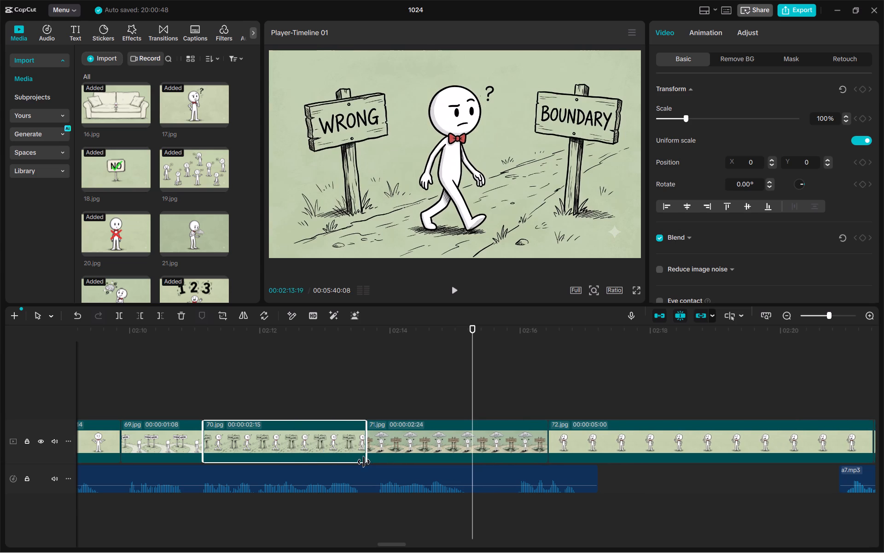
left_click_drag(364, 462, 365, 462)
Play back the narration under 70.jpg and 71.jpg and trim the end of 71.jpg to just before the last phrase, at length 00:00:02:08.
left_click(301, 394)
key("space")
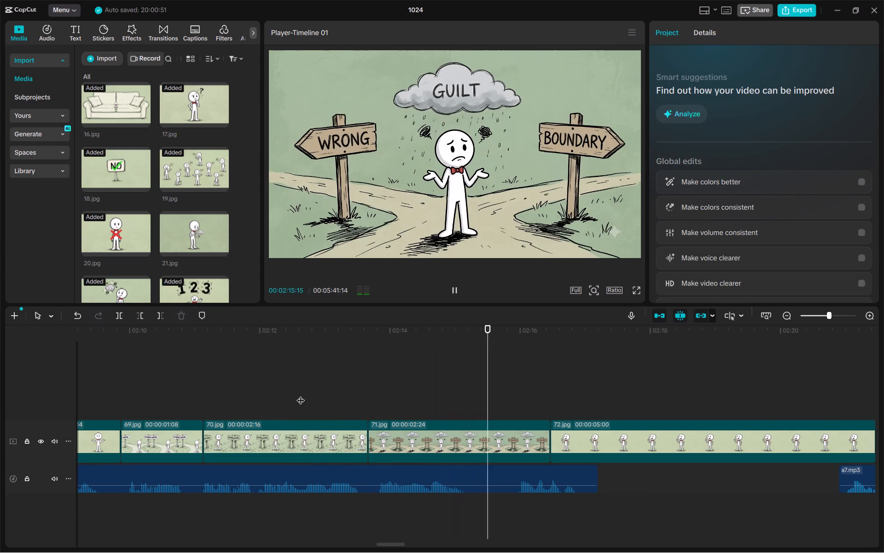
key("space")
left_click(456, 444)
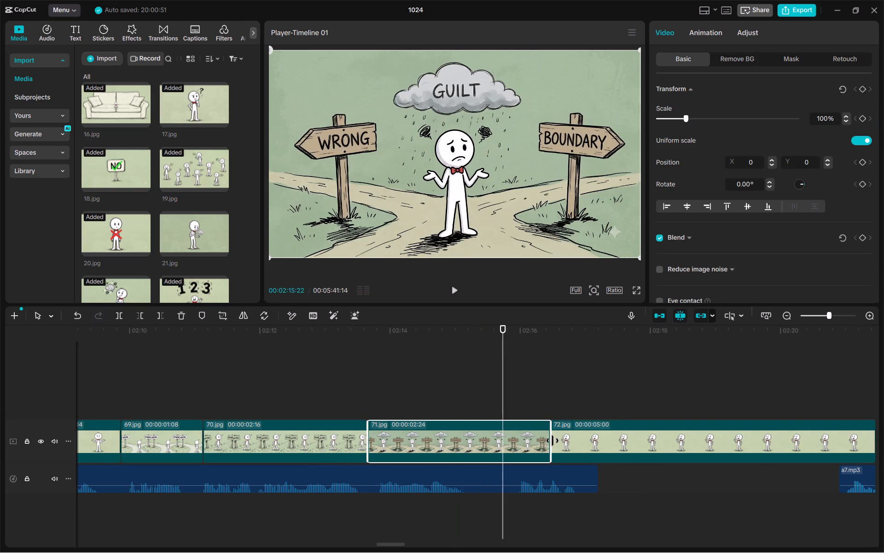
left_click_drag(552, 441, 515, 450)
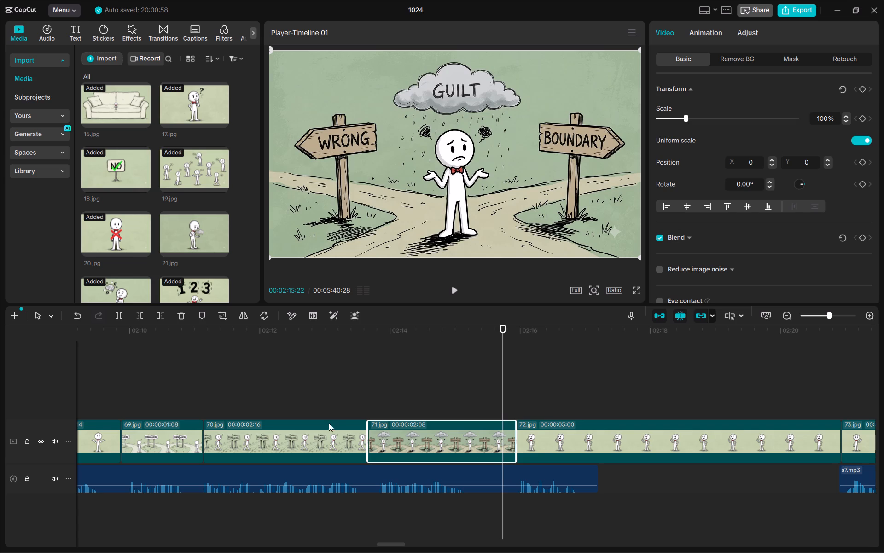
Play back from before 69.jpg to the end of 71.jpg and examine how the retimed images follow the narration.
left_click(180, 388)
left_click(148, 397)
left_click(106, 400)
key("space")
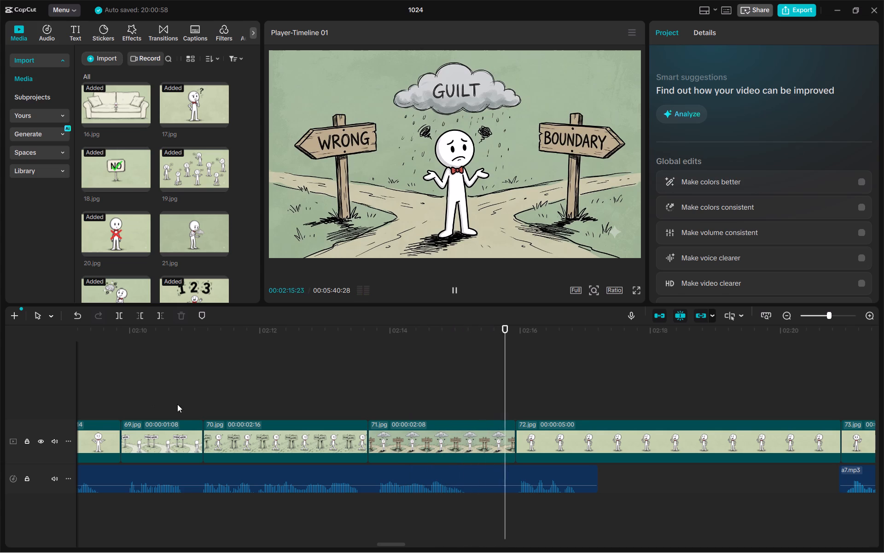
key("space")
Move the a7.mp3 narration clip earlier so it starts directly at the end of the preceding audio clip on the same track.
left_click(512, 397)
left_click_drag(512, 397, 883, 394)
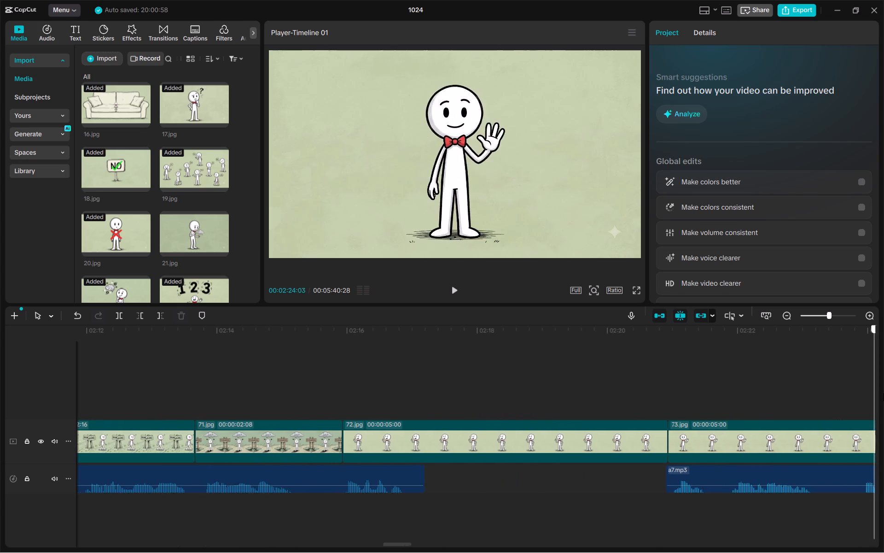
left_click_drag(883, 394, 843, 441)
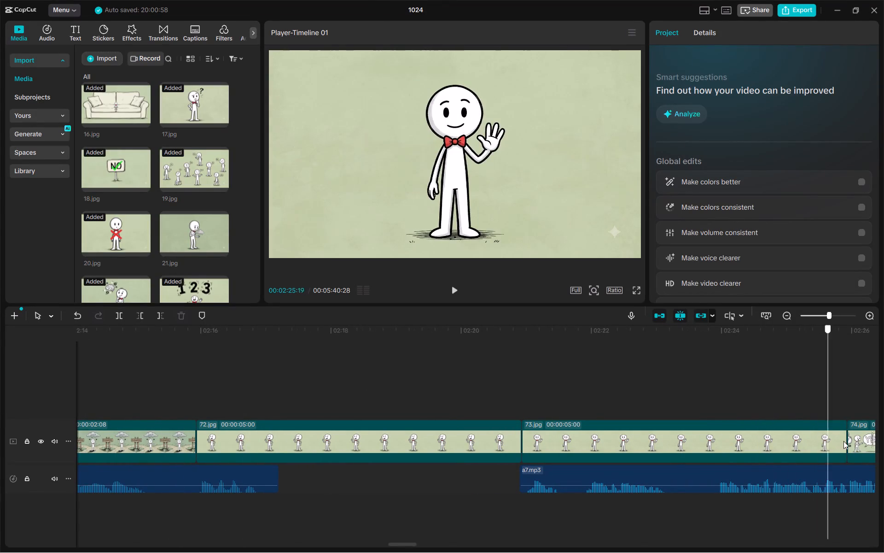
left_click_drag(843, 441, 114, 414)
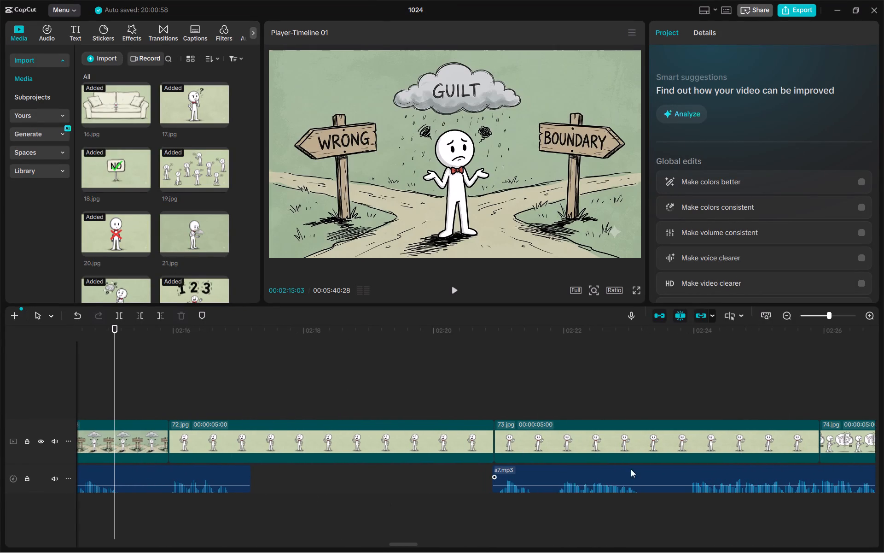
left_click_drag(635, 487, 398, 492)
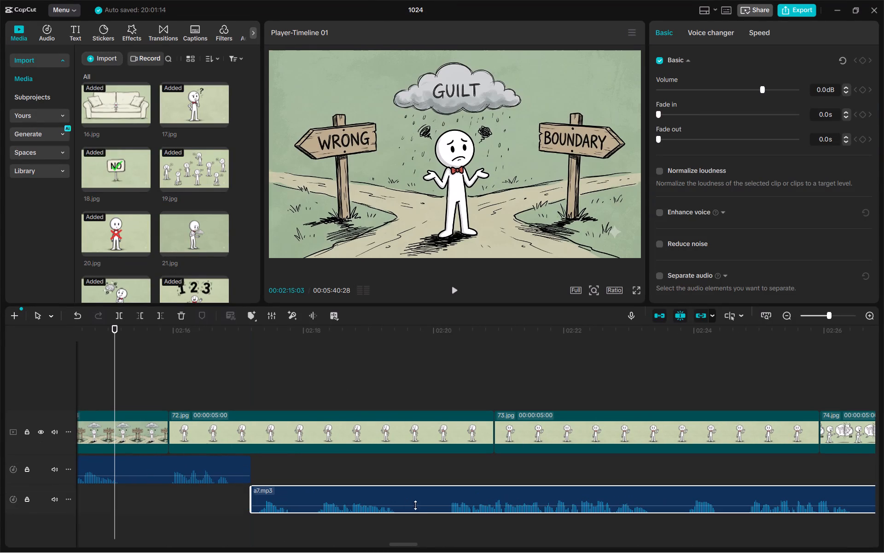
left_click_drag(393, 495, 392, 475)
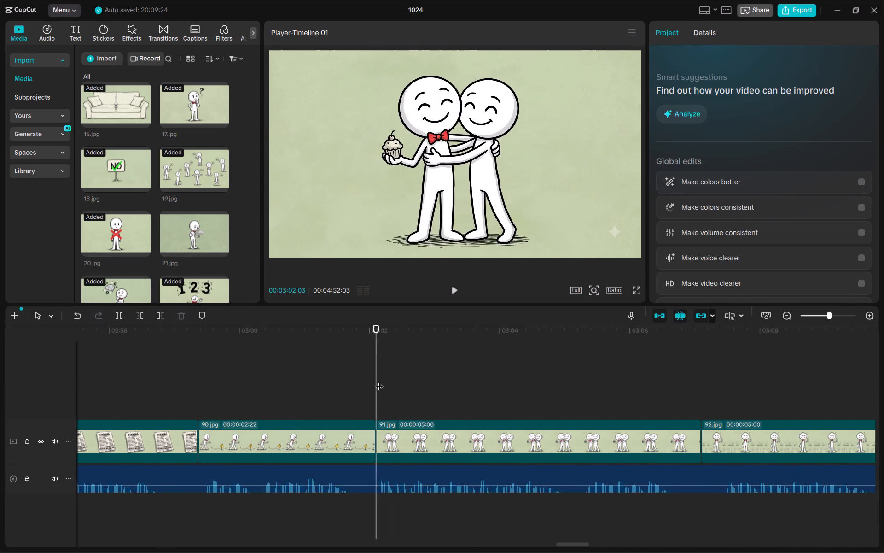
key("space")
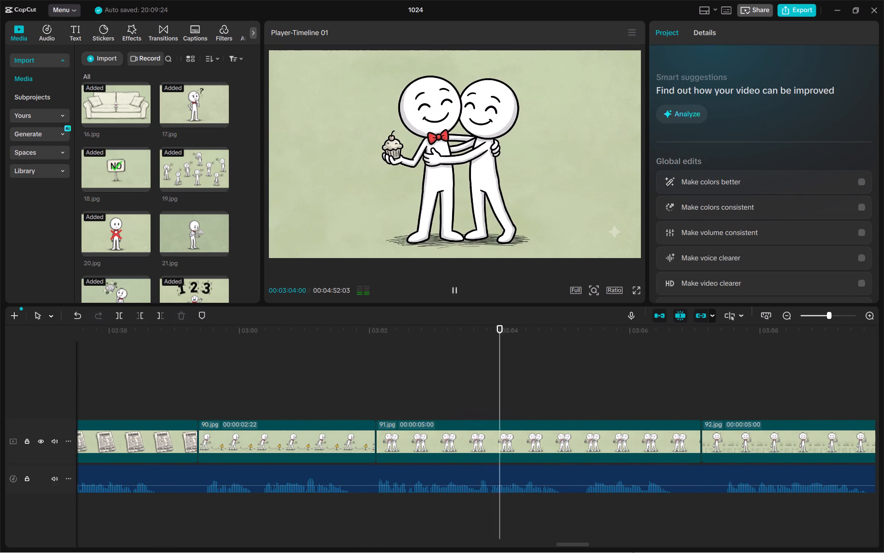
key("space")
left_click(617, 538)
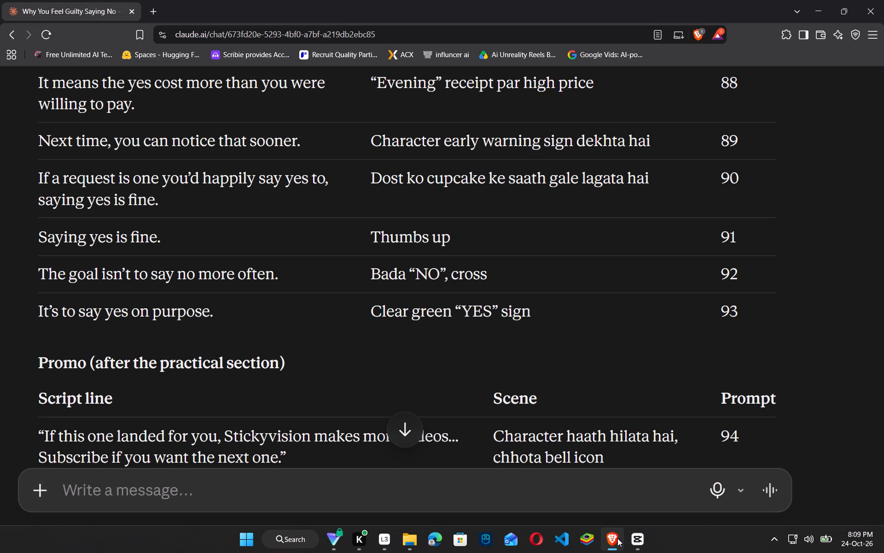
left_click(617, 538)
key("space")
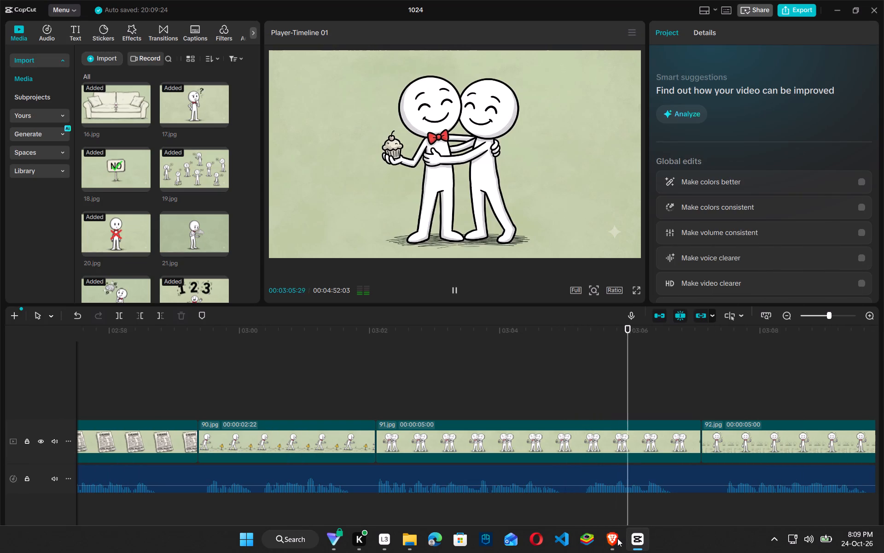
key("space")
key("space")
key("space")
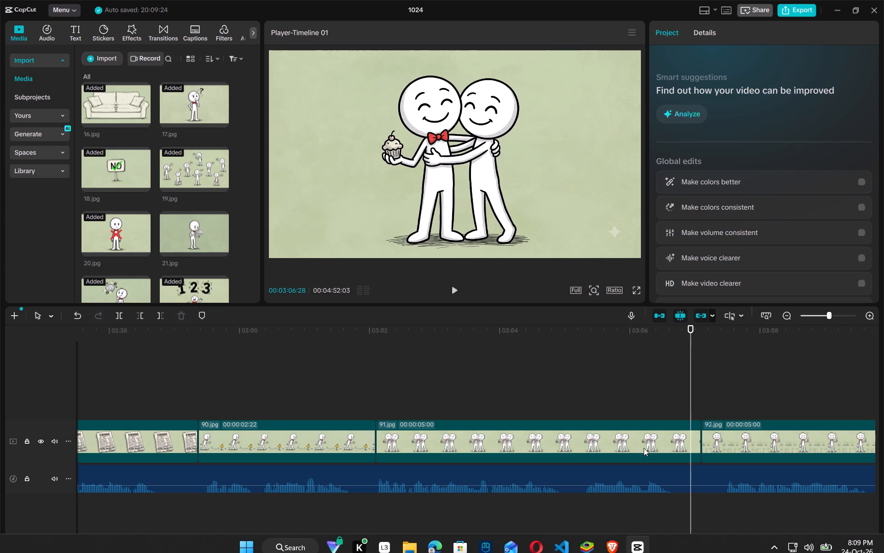
left_click(647, 445)
left_click_drag(701, 441, 708, 444)
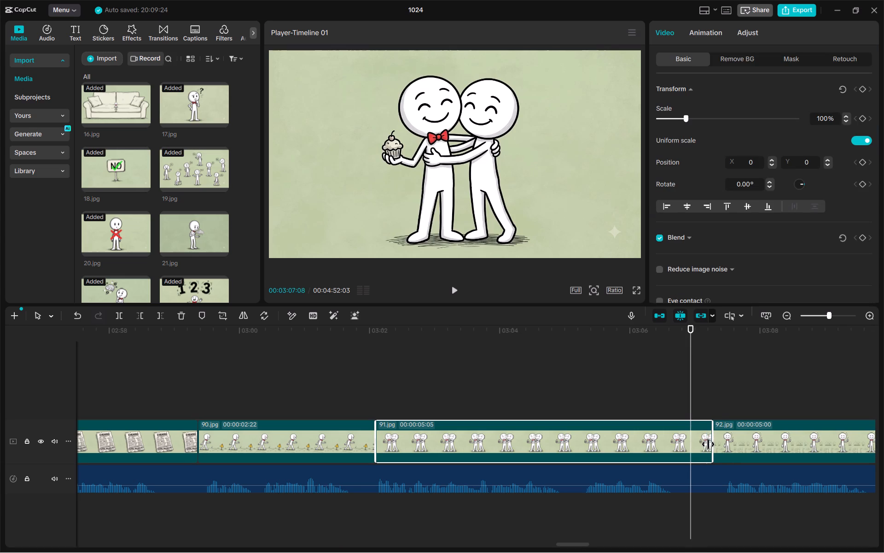
left_click_drag(708, 444, 713, 444)
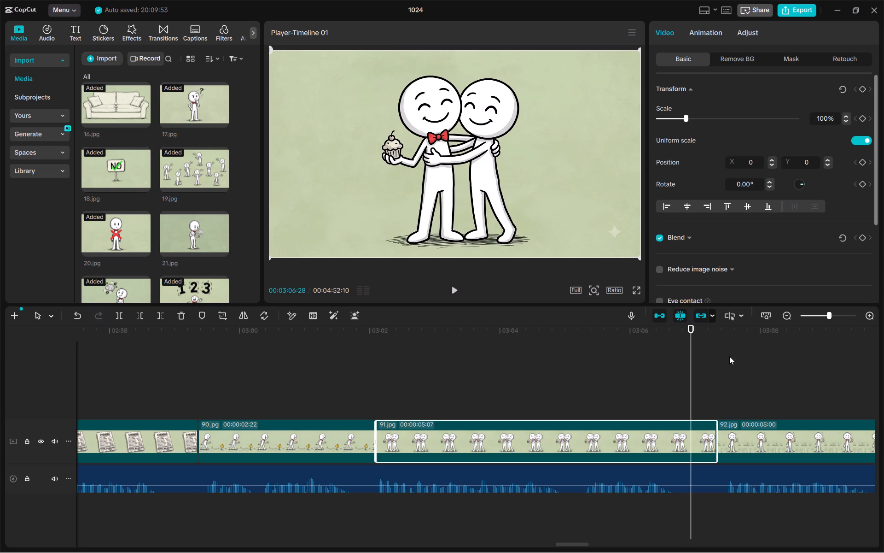
Move the playhead to the start of 92.jpg, the thumbs-up image, to check the narration beneath it.
left_click_drag(693, 383, 355, 437)
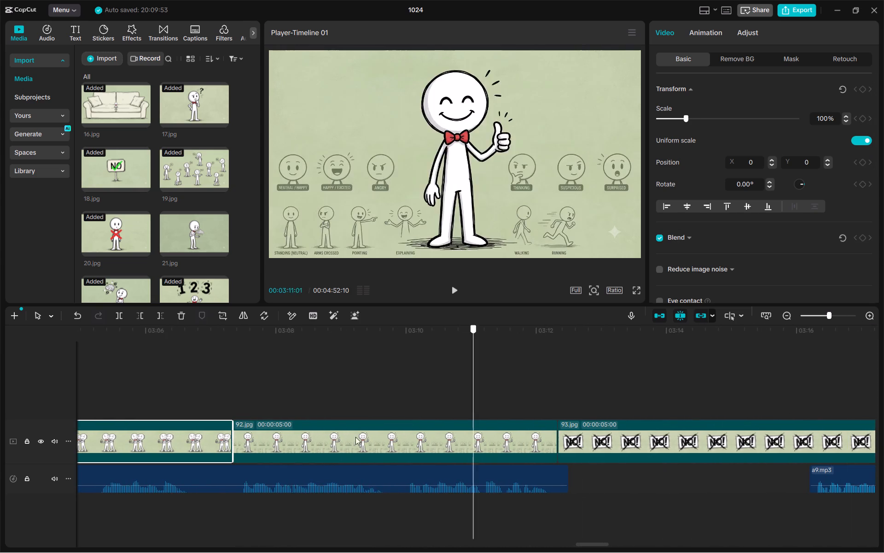
left_click_drag(355, 437, 234, 406)
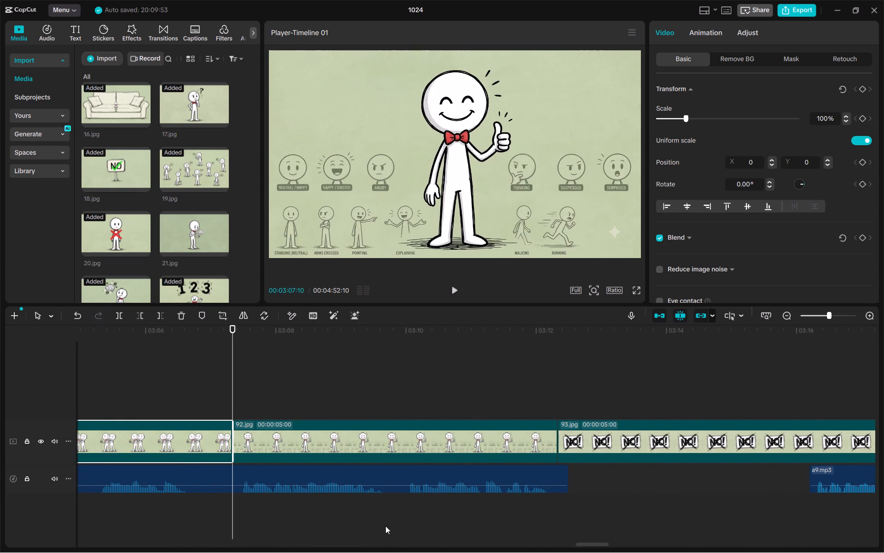